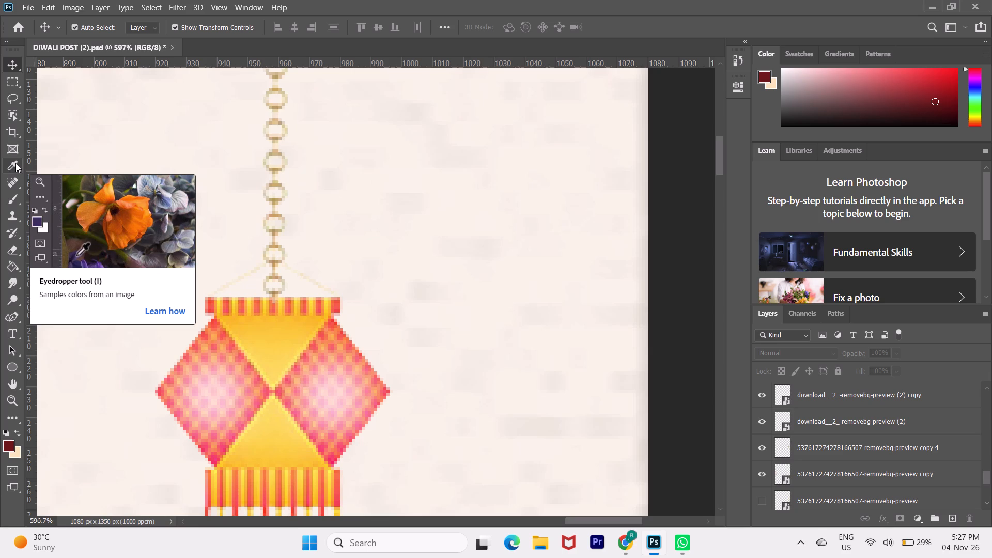
Sample the beige-gold of the chain above the hanging lantern as the foreground color.
key("i")
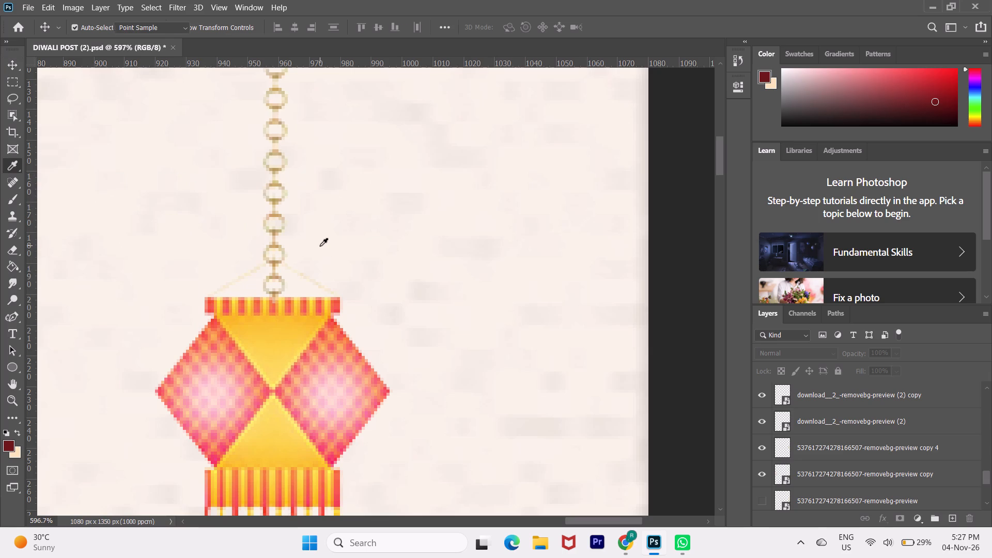
left_click(274, 240)
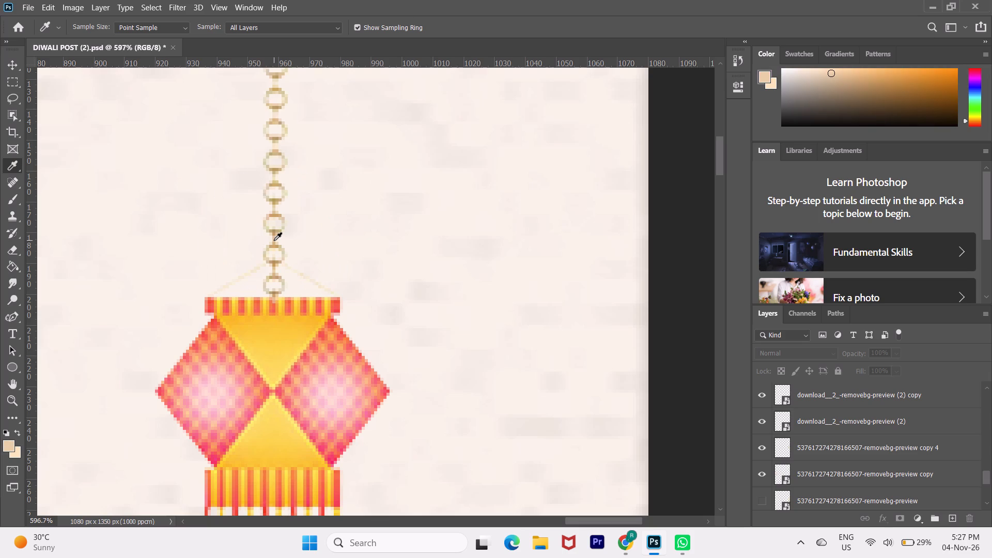
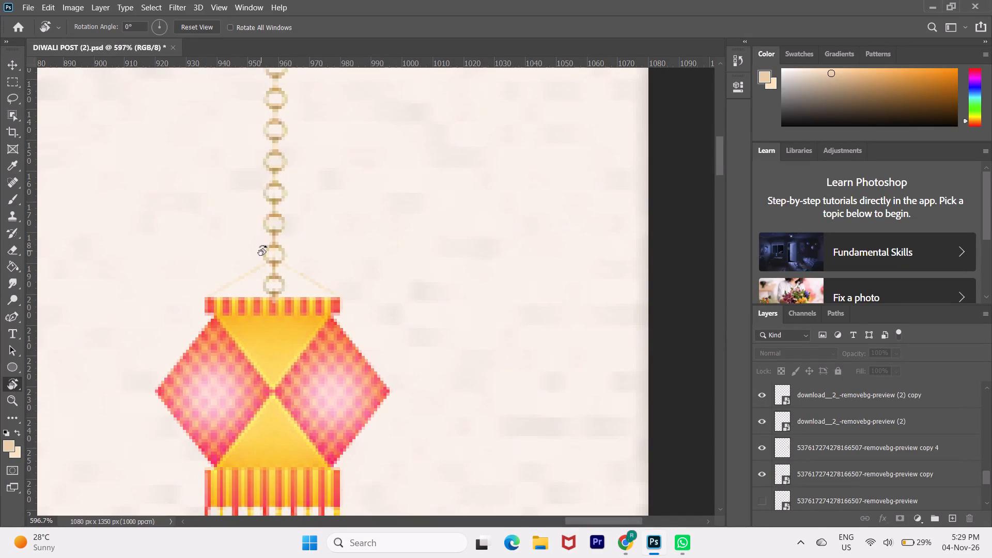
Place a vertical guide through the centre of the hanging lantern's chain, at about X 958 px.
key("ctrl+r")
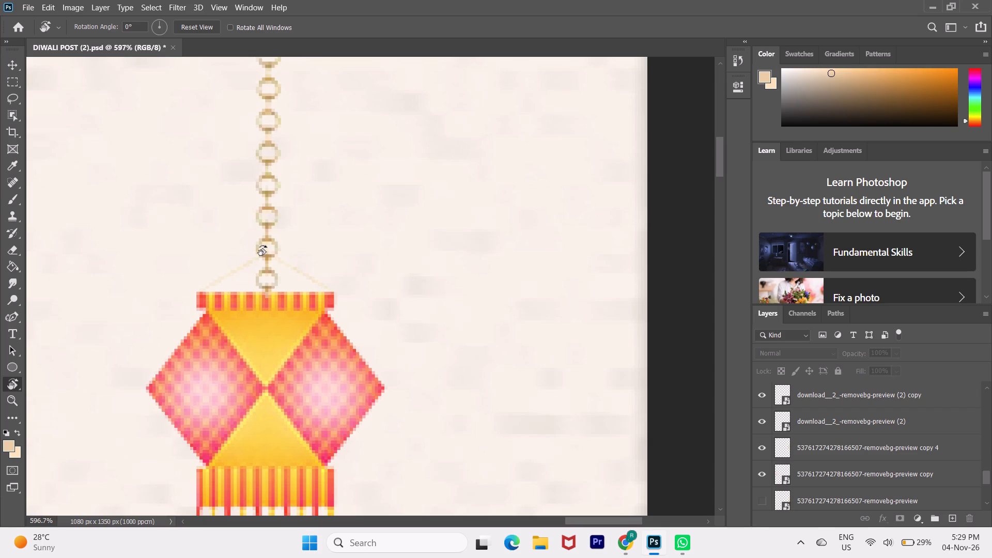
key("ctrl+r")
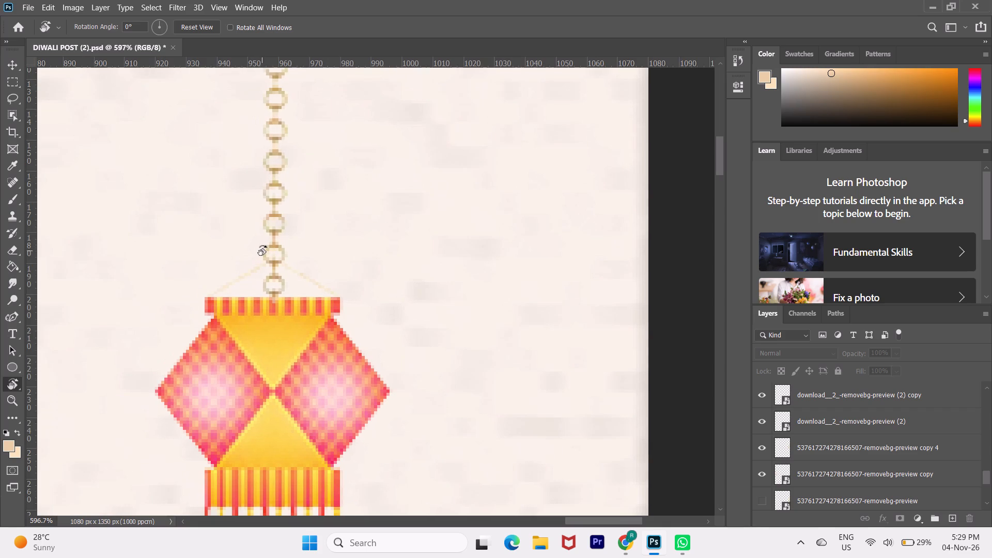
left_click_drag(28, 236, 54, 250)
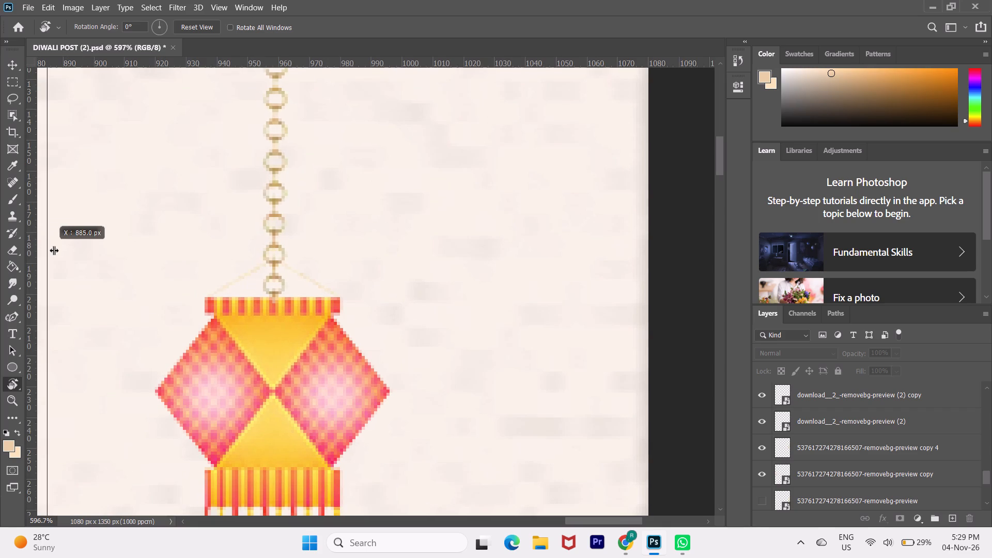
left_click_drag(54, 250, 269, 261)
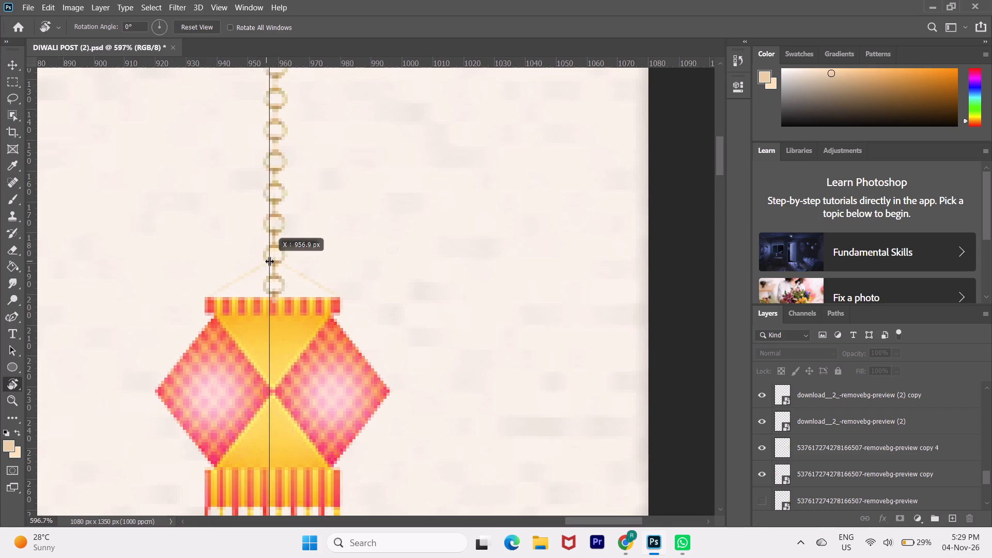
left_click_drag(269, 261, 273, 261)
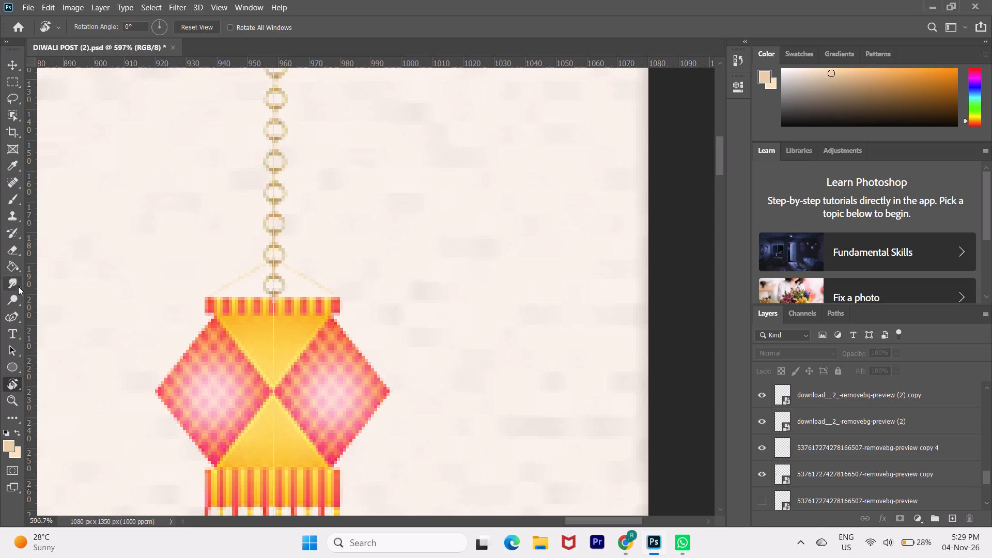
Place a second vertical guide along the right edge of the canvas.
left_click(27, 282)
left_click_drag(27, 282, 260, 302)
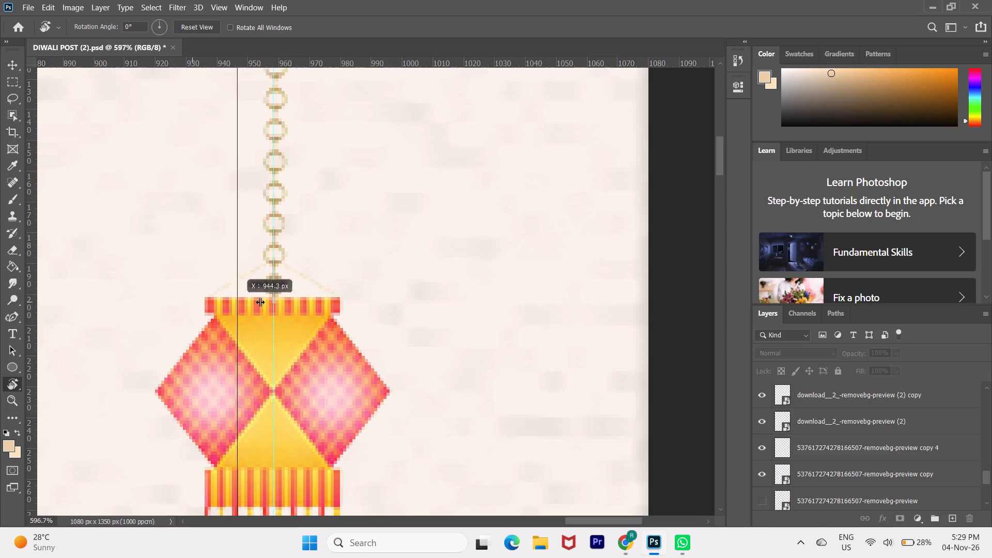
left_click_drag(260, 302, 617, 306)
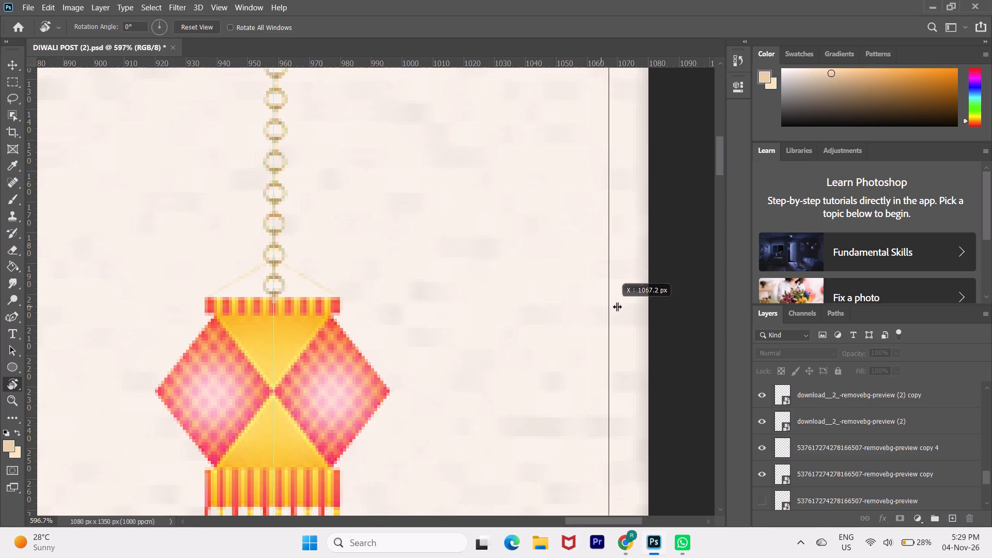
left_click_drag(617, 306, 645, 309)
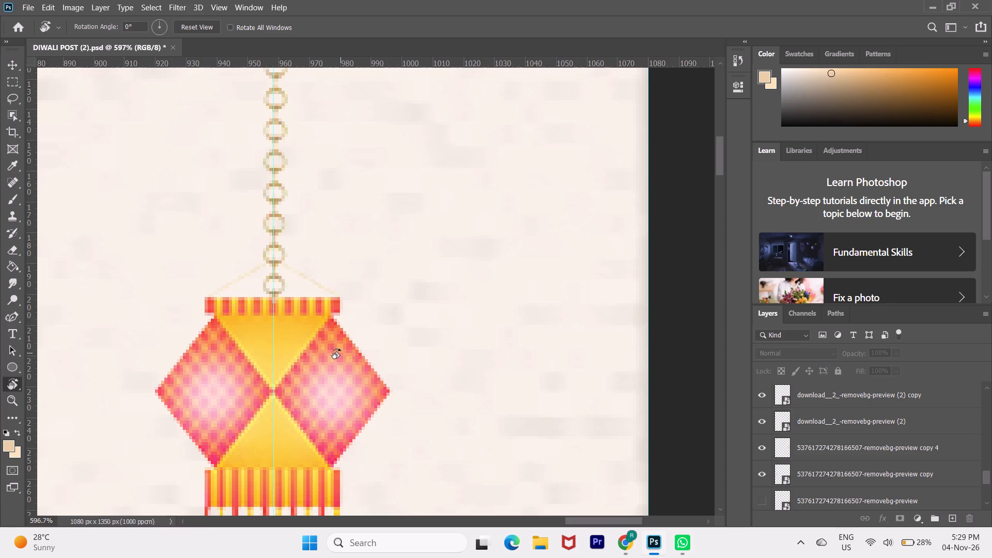
Hide the Layers panel.
left_click(247, 7)
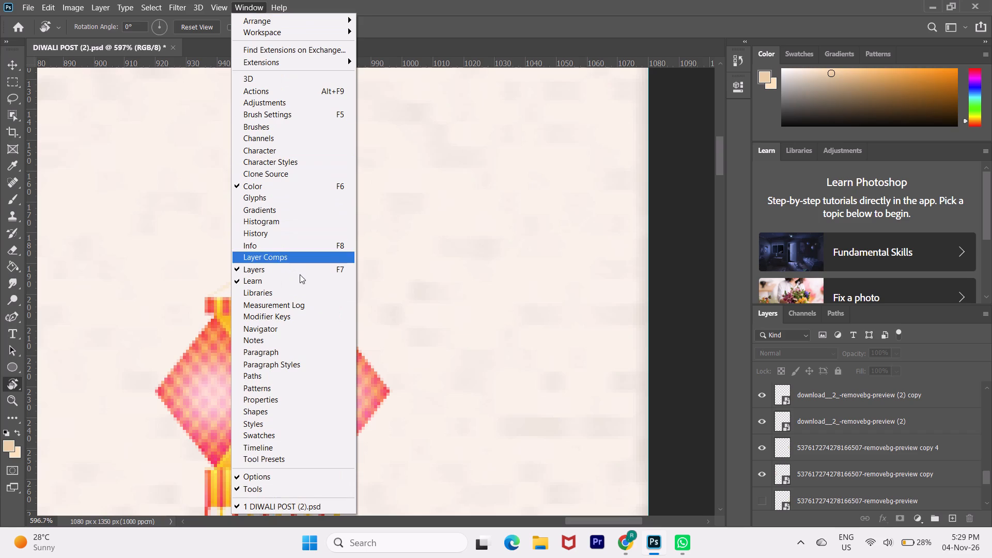
left_click(300, 274)
Show the Info panel floating over the canvas and check the colour and position readings on the lantern chain with the Eyedropper.
left_click(250, 6)
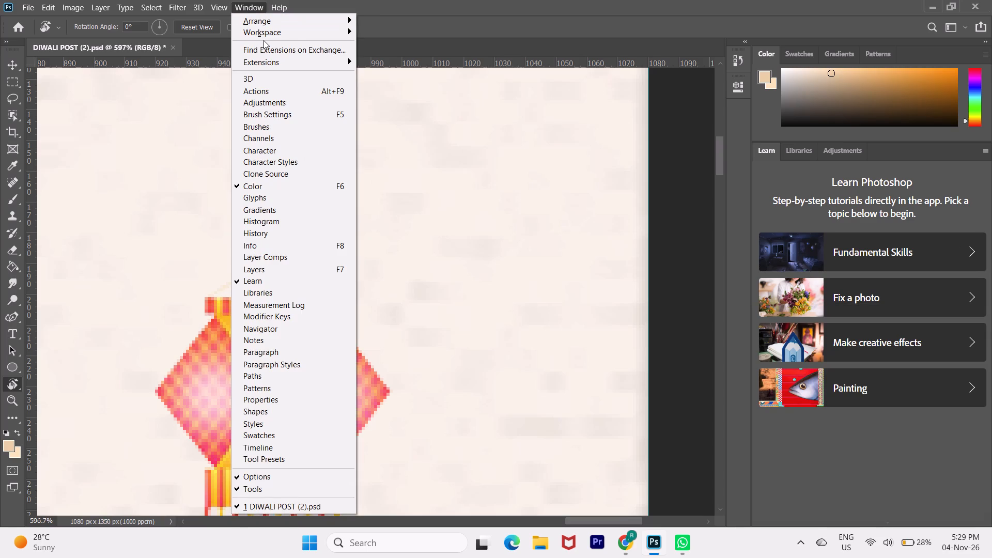
left_click(274, 243)
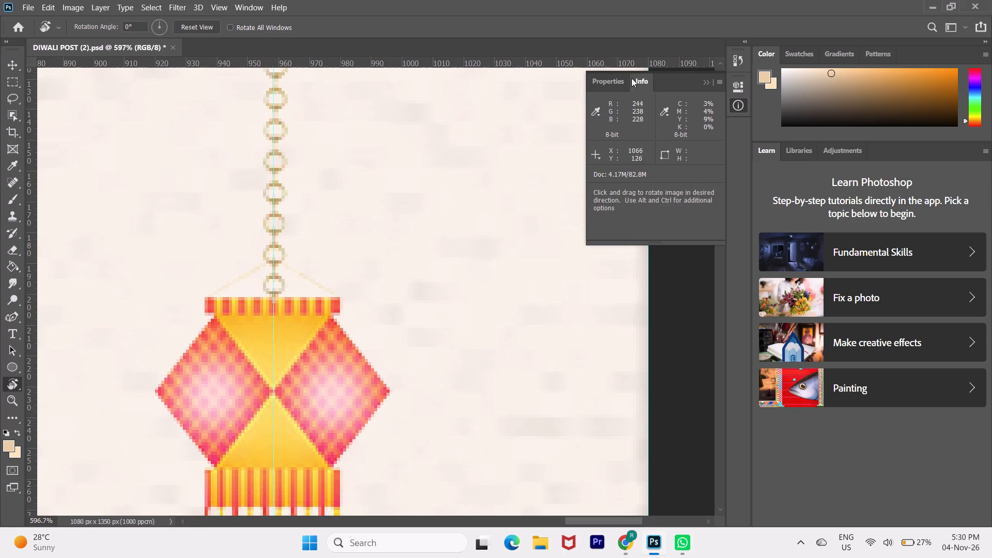
left_click_drag(675, 79, 475, 173)
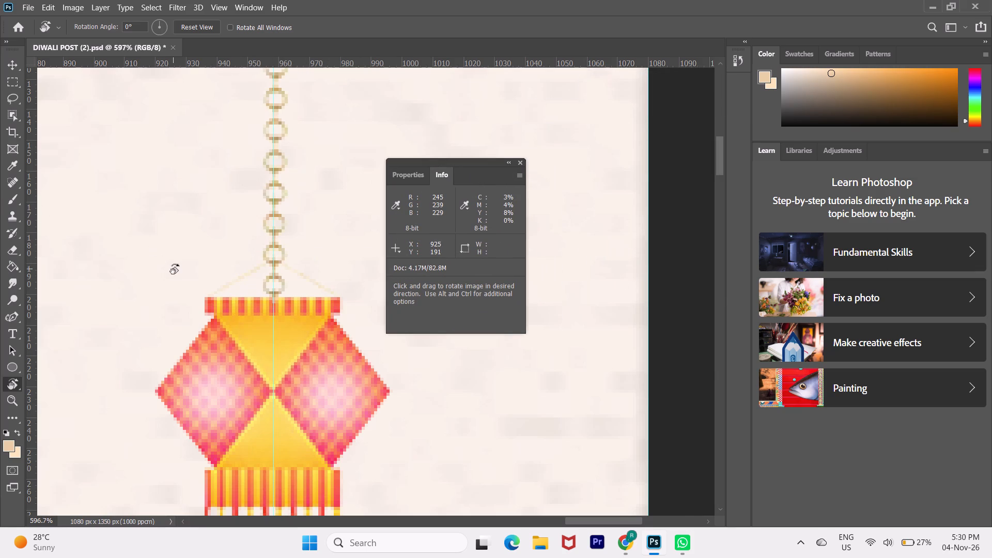
key("i")
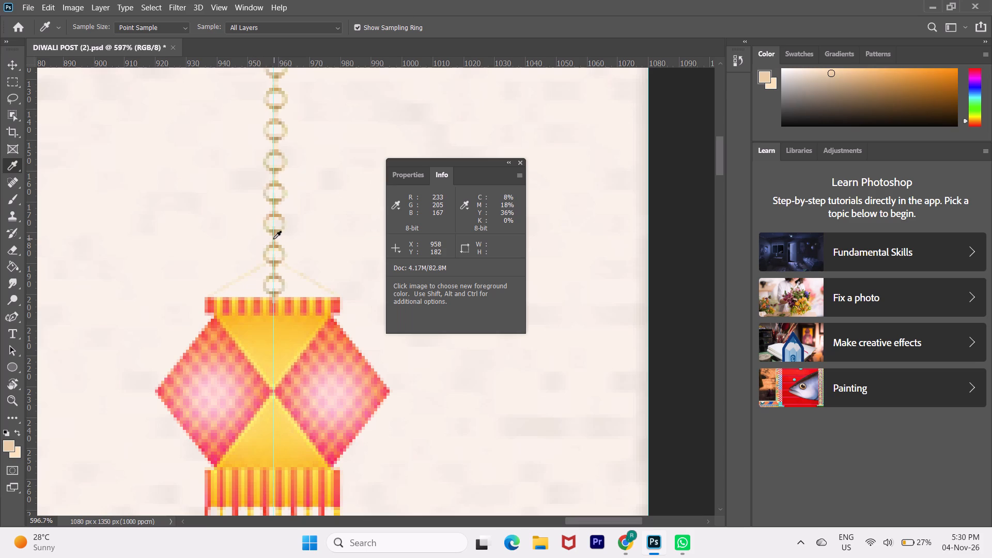
left_click(272, 240)
Review the Info panel's coordinate unit choices and the Units & Rulers preferences without changes, and close the Info panel.
left_click_drag(411, 242, 398, 254)
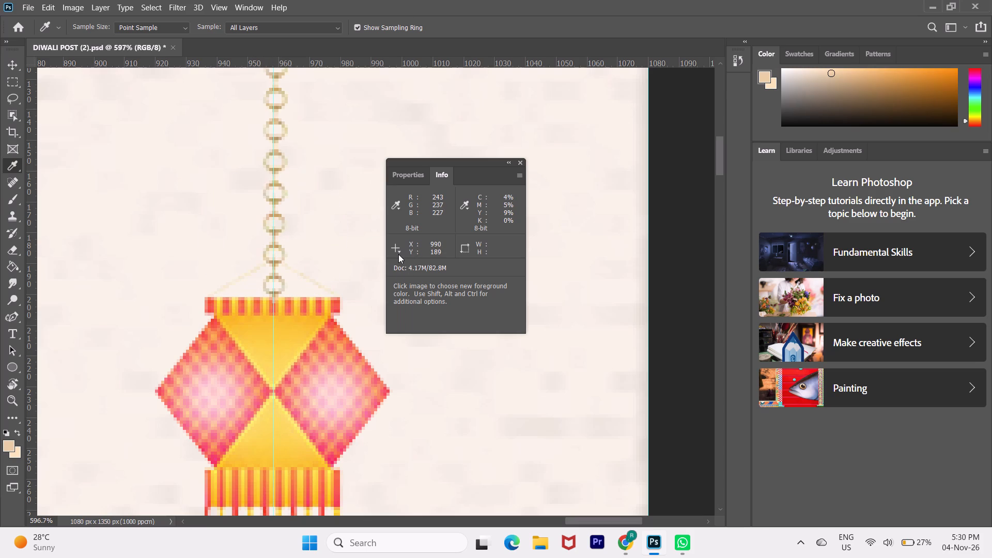
left_click_drag(398, 254, 399, 252)
left_click(399, 252)
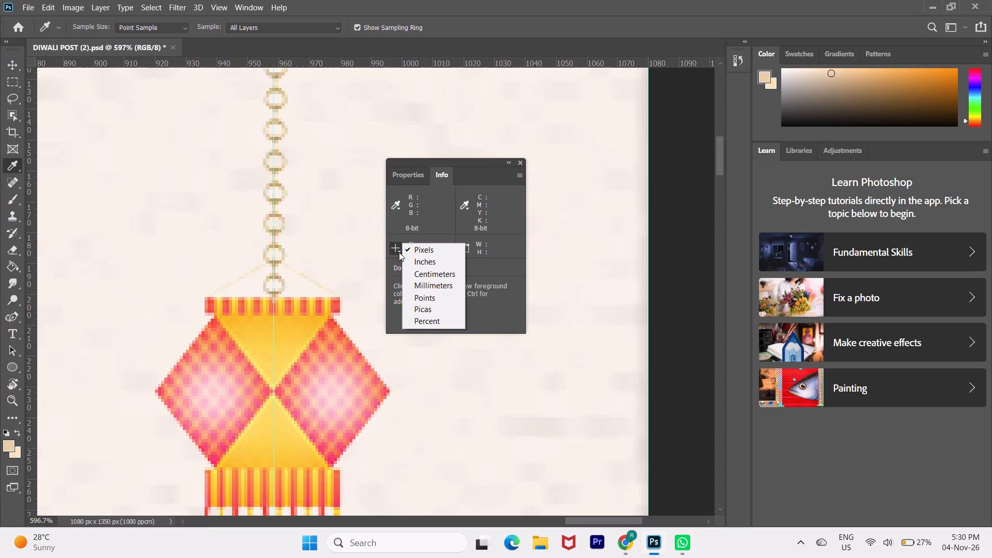
left_click(399, 252)
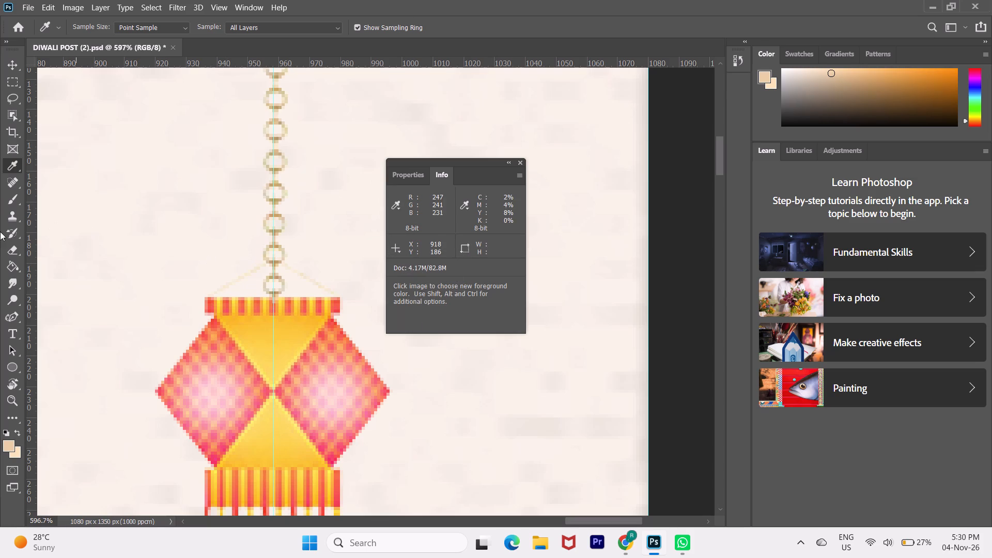
left_click(32, 300)
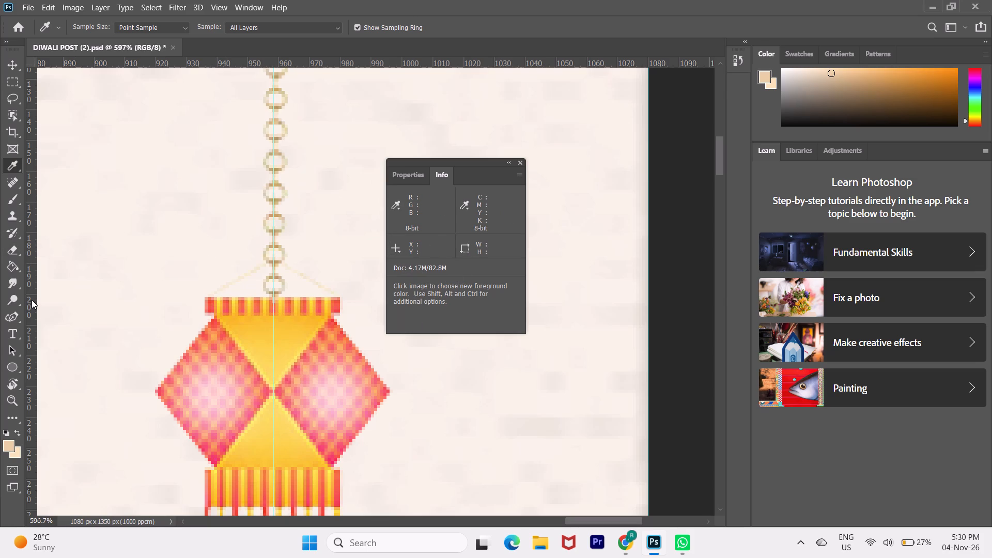
double_click(32, 300)
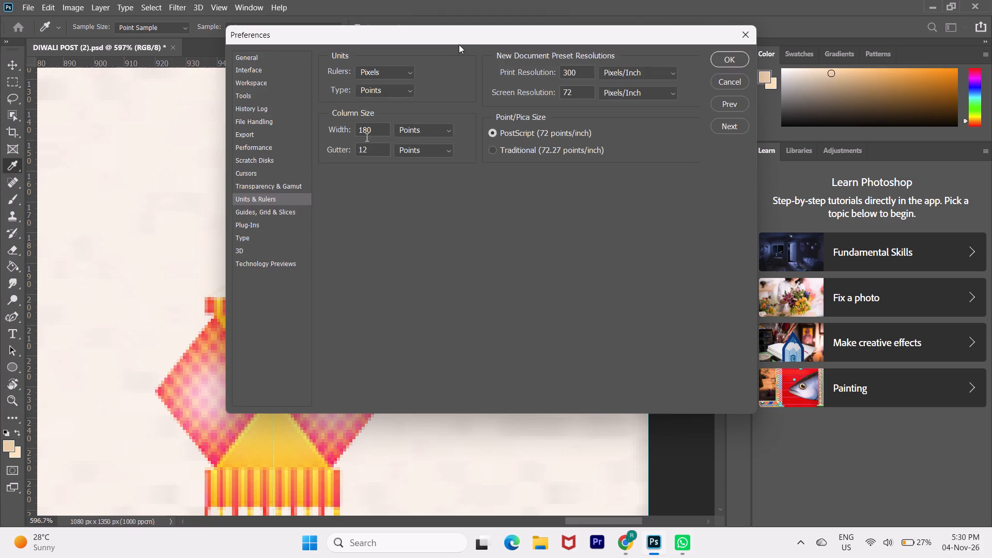
left_click_drag(459, 44, 384, 104)
left_click_drag(384, 104, 653, 57)
left_click(745, 30)
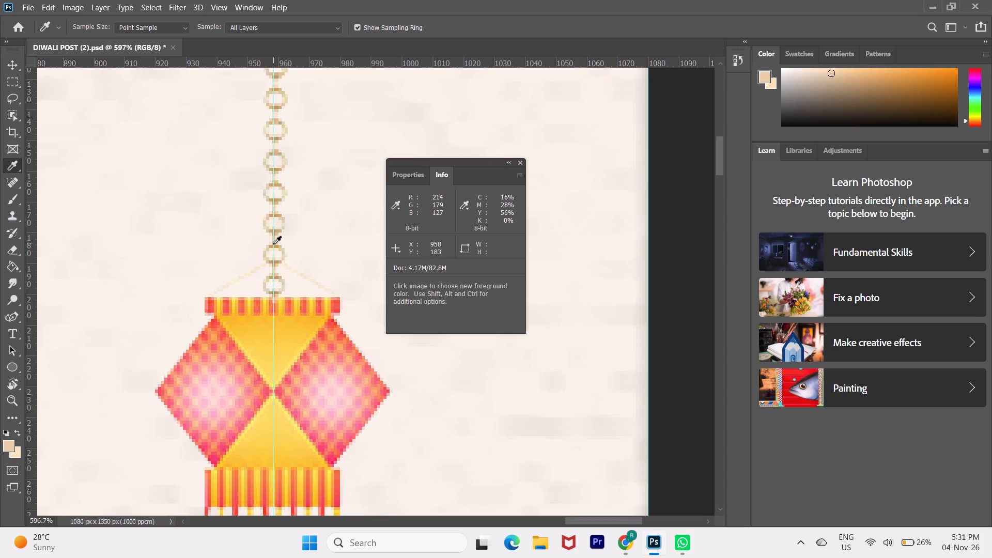
left_click(520, 163)
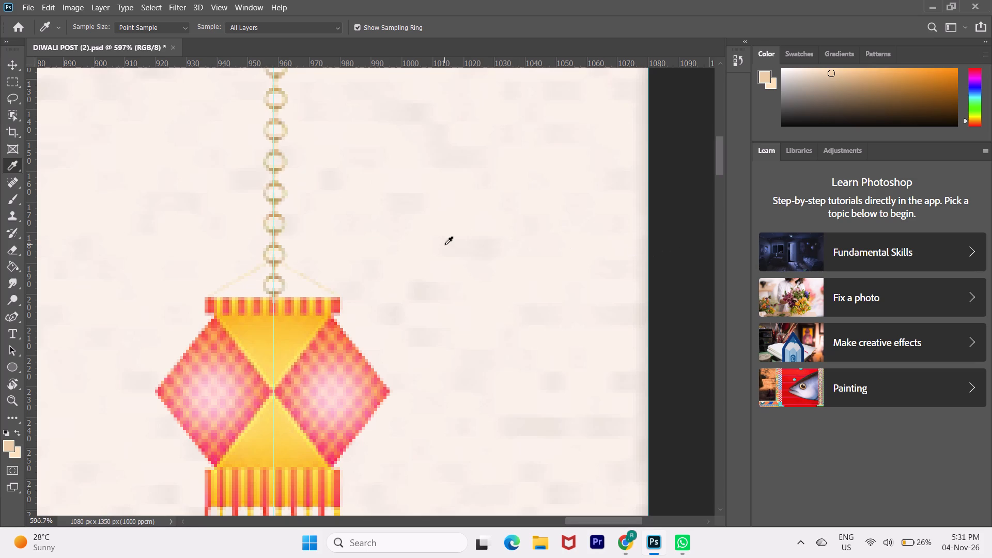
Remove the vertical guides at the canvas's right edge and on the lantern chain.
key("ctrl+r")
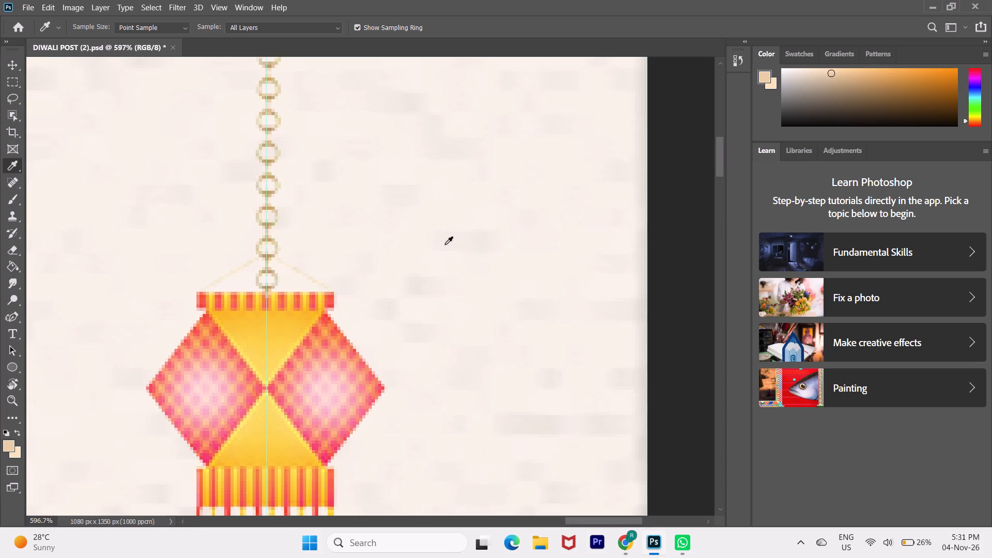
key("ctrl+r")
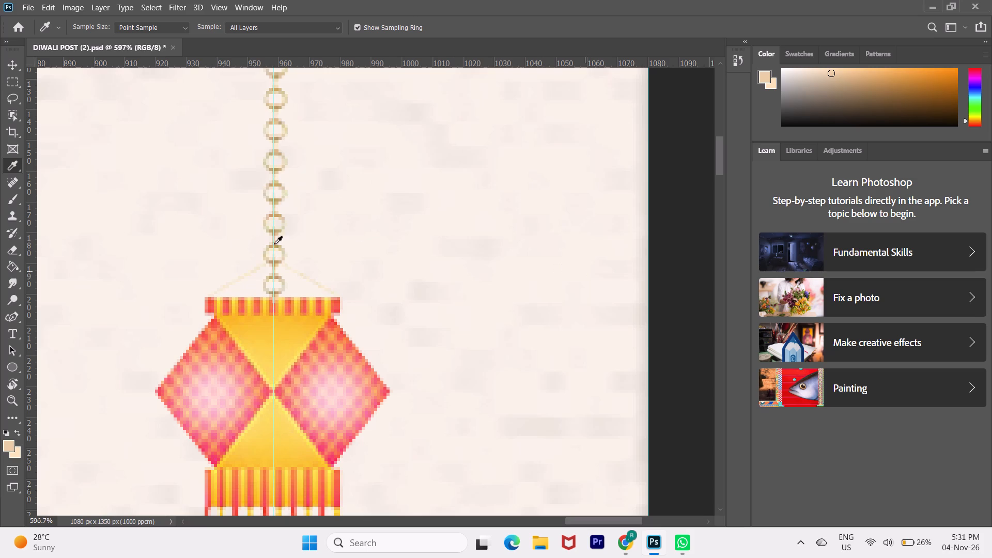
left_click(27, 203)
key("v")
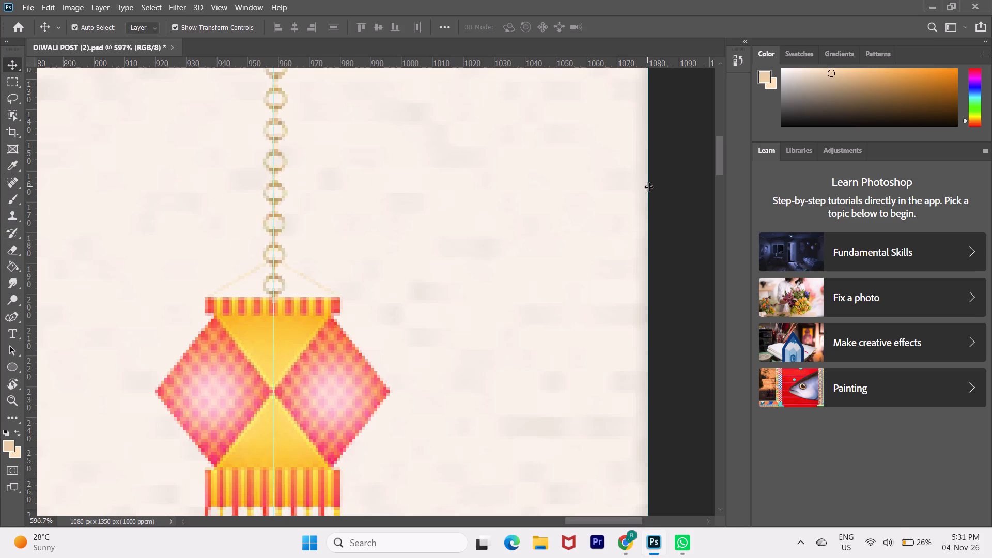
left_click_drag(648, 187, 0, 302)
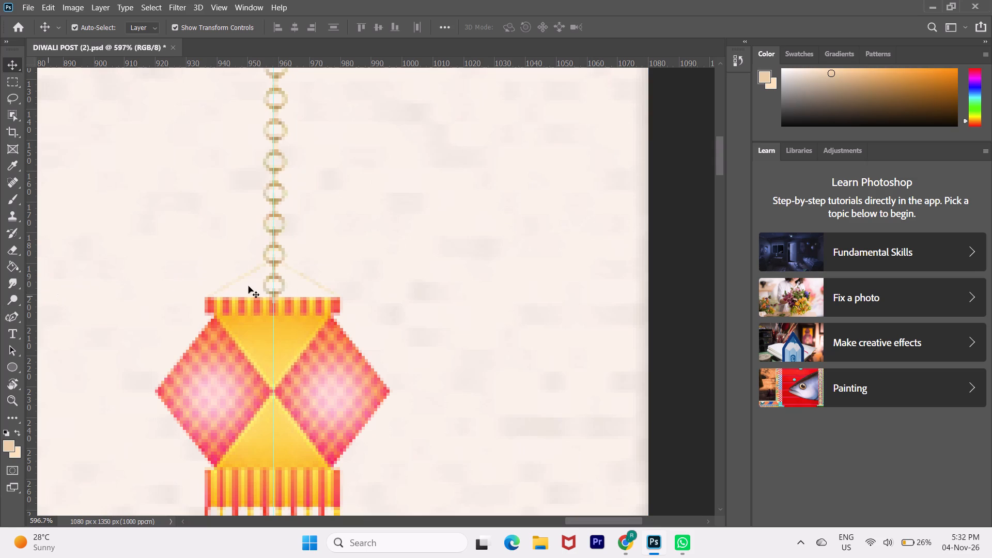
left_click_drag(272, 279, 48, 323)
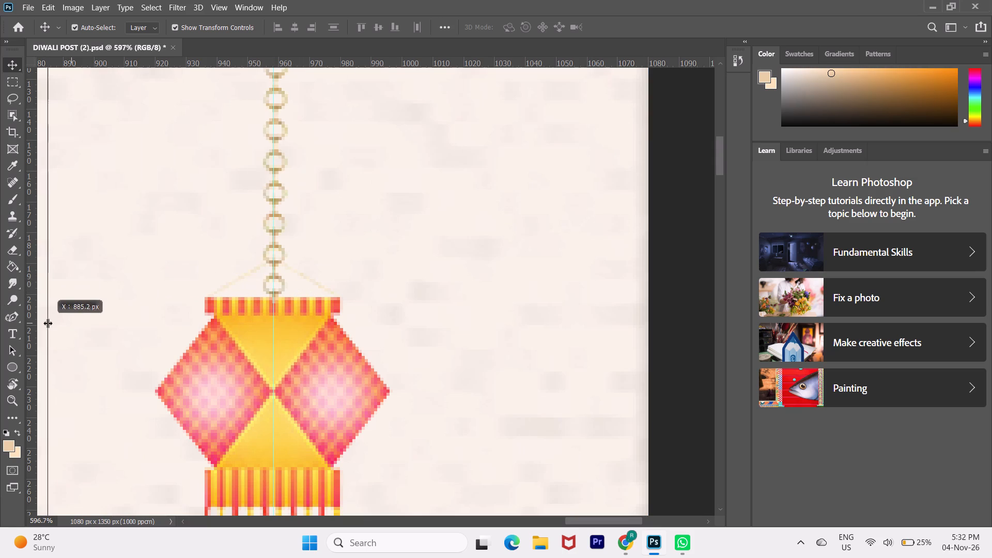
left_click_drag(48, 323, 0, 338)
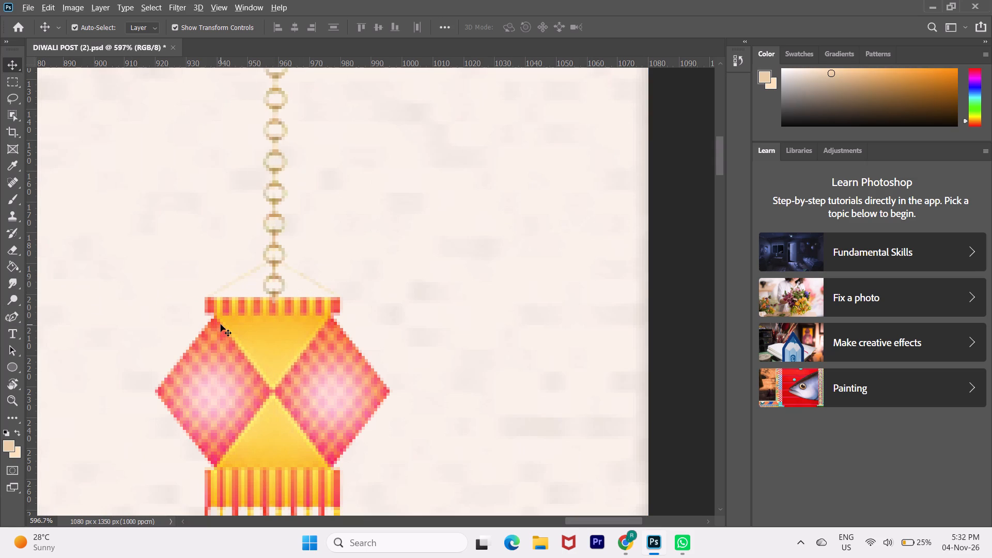
Move the vertical guide off the left lantern chain toward the poster's centre, to about X 123 px.
scroll(221, 324, "up", 1, "alt")
scroll(221, 324, "down", 2, "alt")
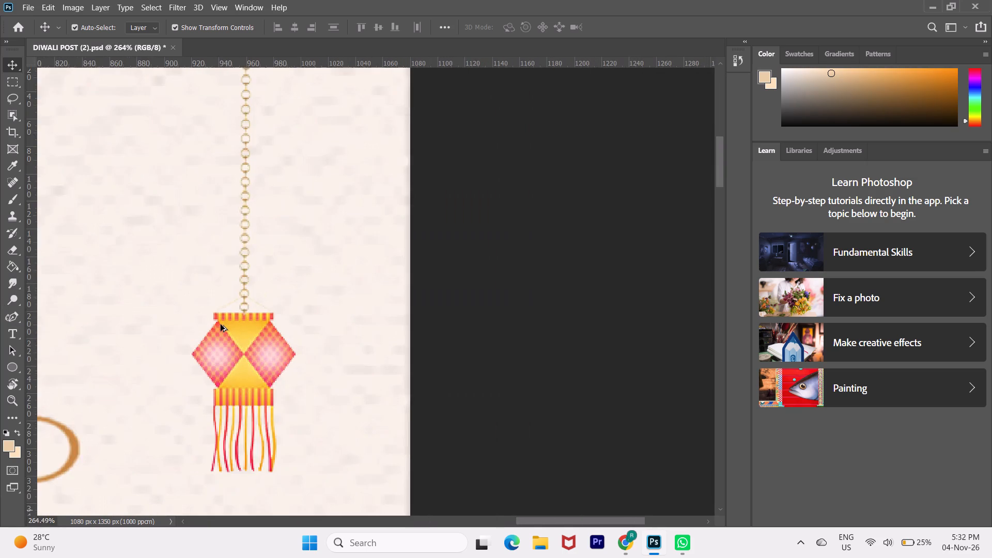
scroll(221, 324, "down", 3, "alt")
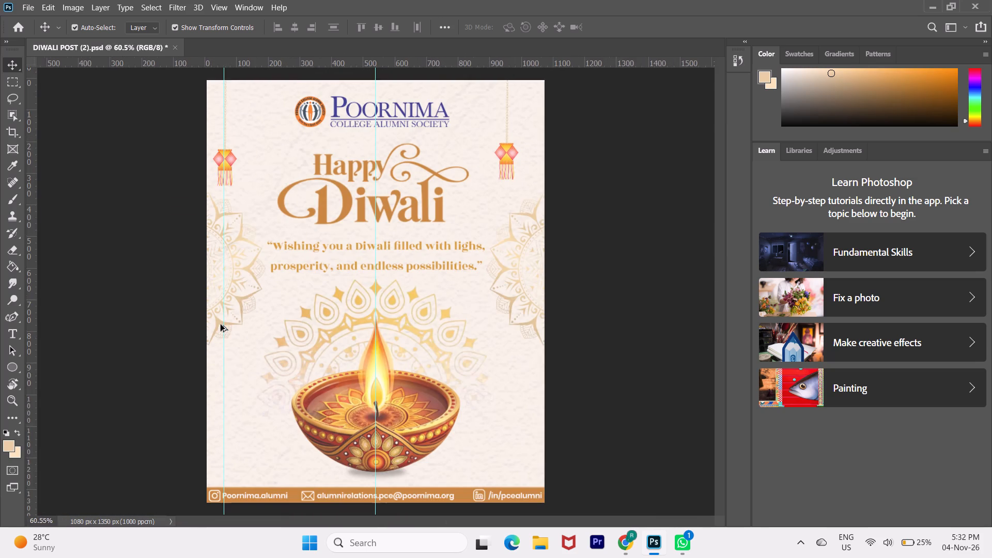
scroll(221, 324, "down", 1, "alt")
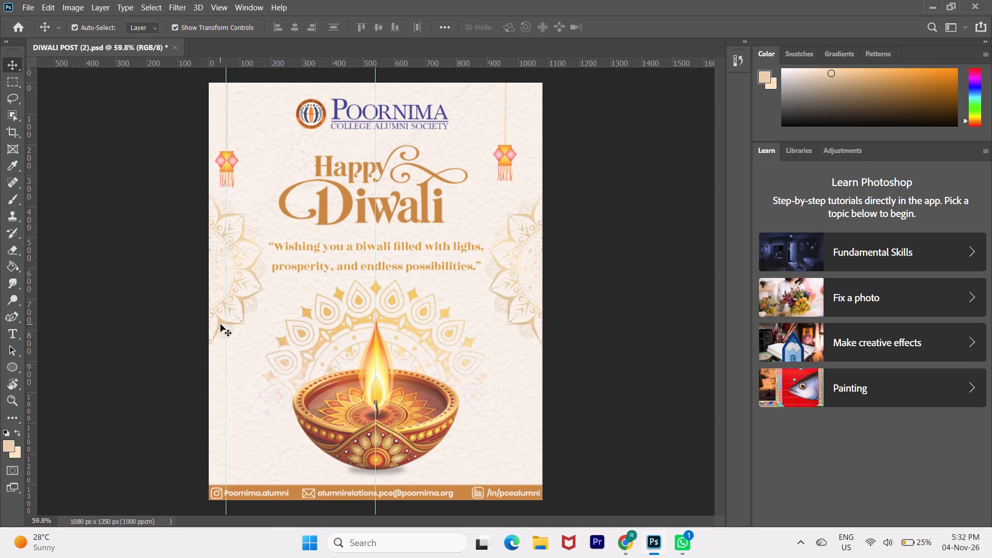
scroll(221, 324, "left", 3)
left_click_drag(225, 215, 246, 218)
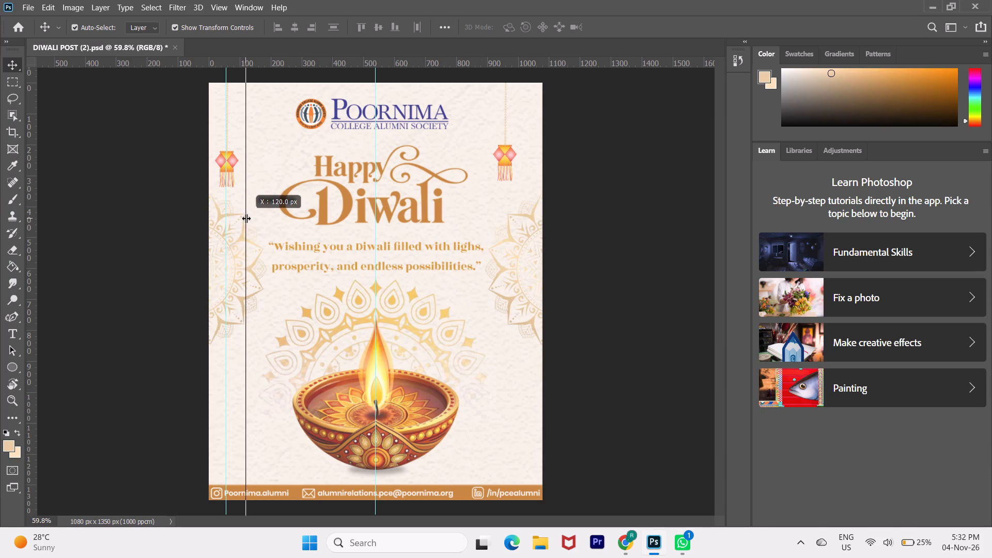
left_click_drag(246, 218, 246, 216)
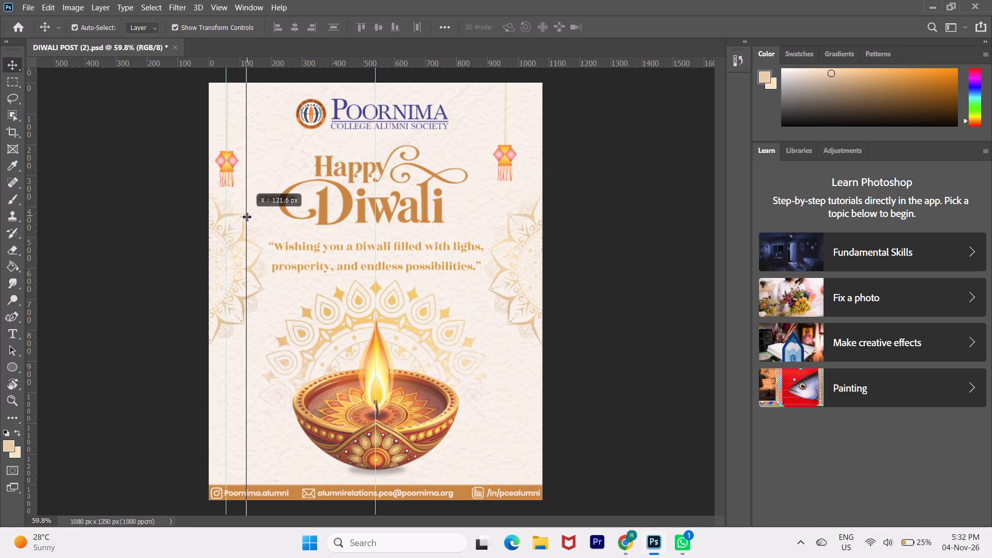
left_click_drag(246, 216, 246, 216)
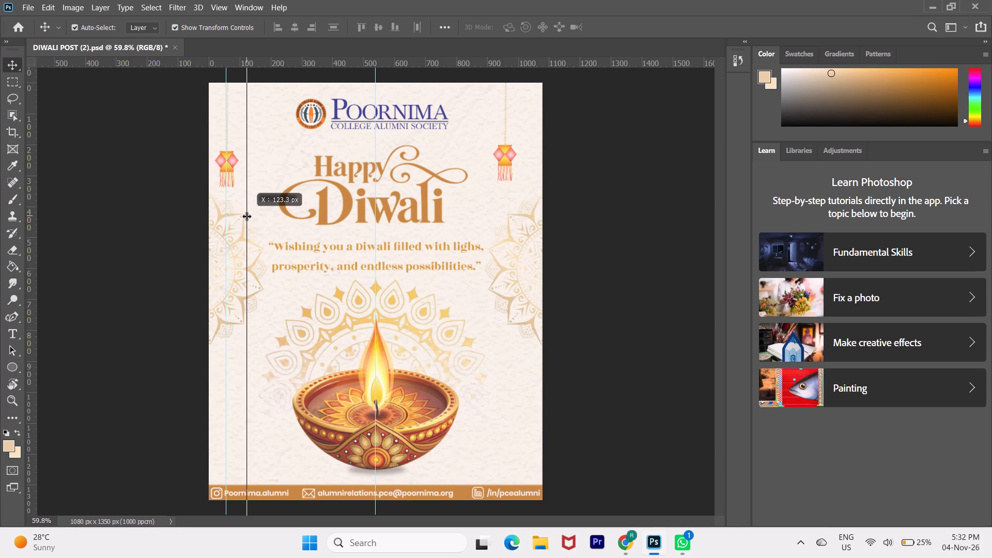
left_click_drag(246, 216, 247, 217)
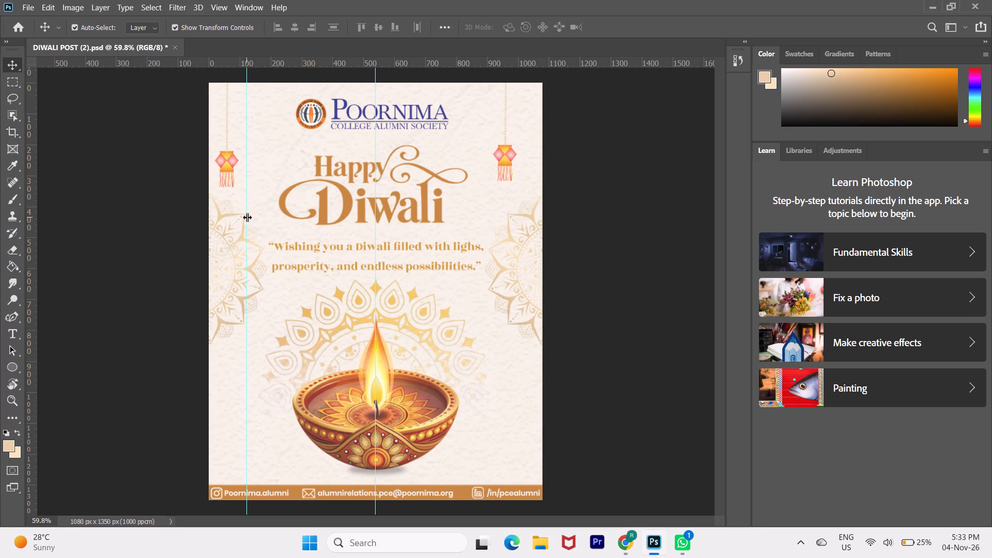
left_click_drag(247, 217, 247, 214)
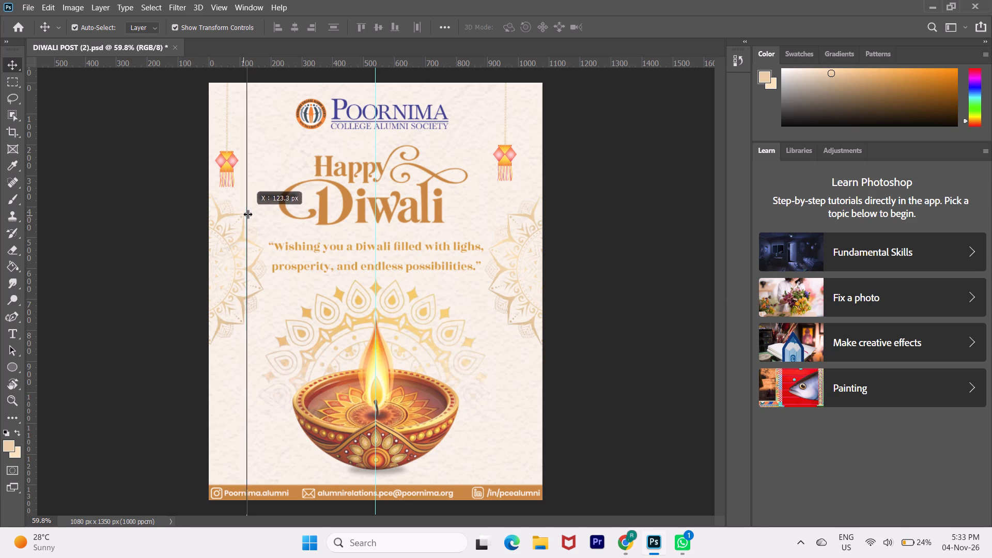
left_click_drag(247, 214, 246, 211)
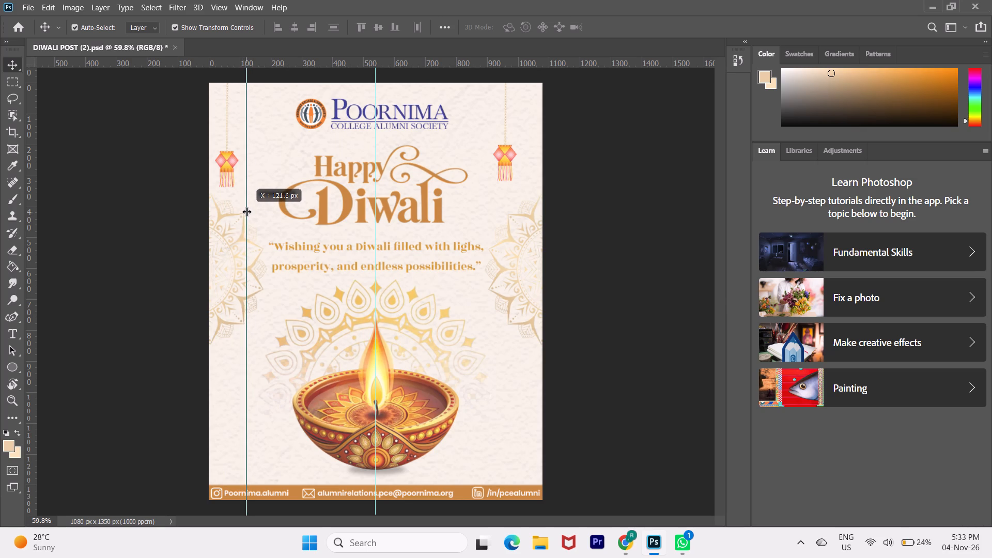
left_click_drag(246, 211, 246, 210)
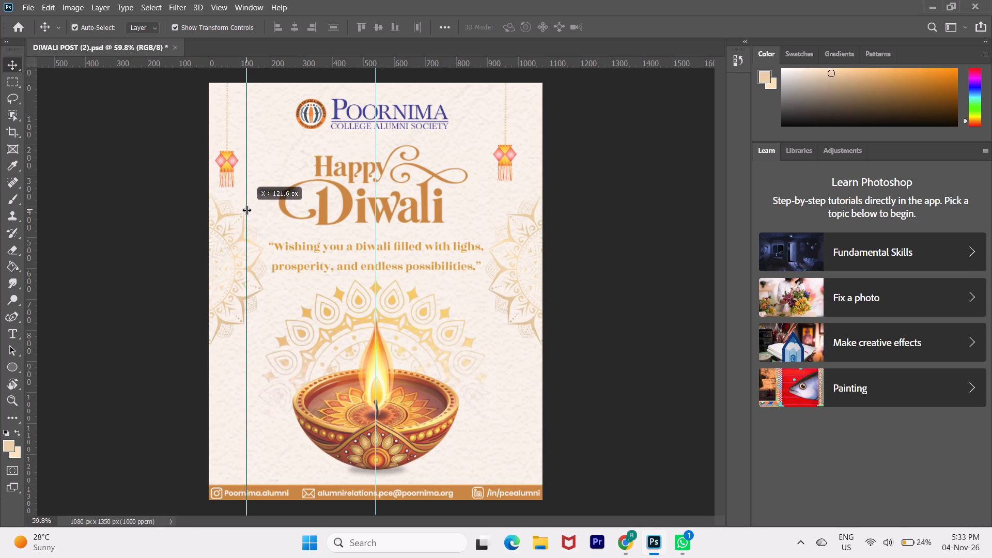
left_click_drag(246, 210, 247, 210)
Fine-tune the vertical guide beside the left lantern to about X 121 px at close zoom.
scroll(247, 210, "up", 1, "alt")
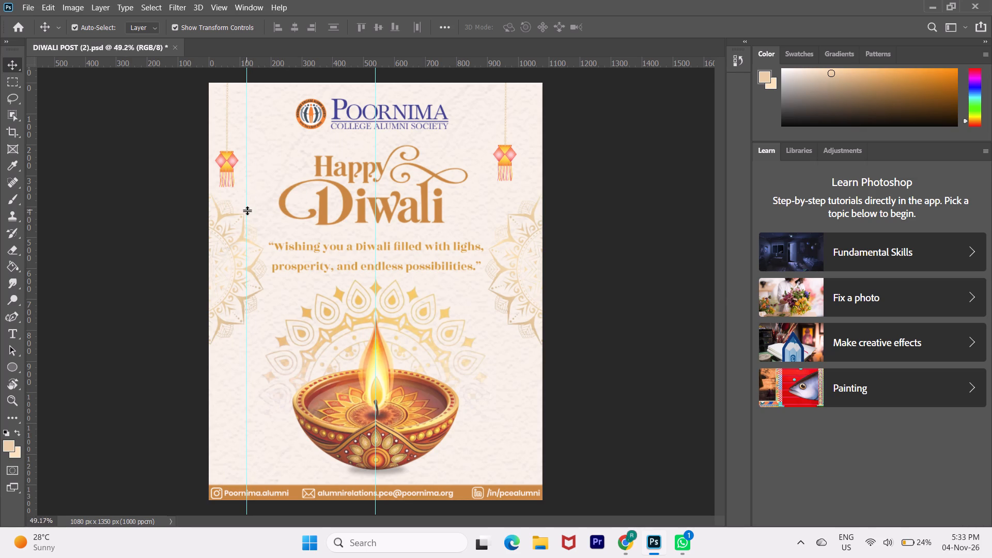
scroll(247, 210, "up", 6, "alt")
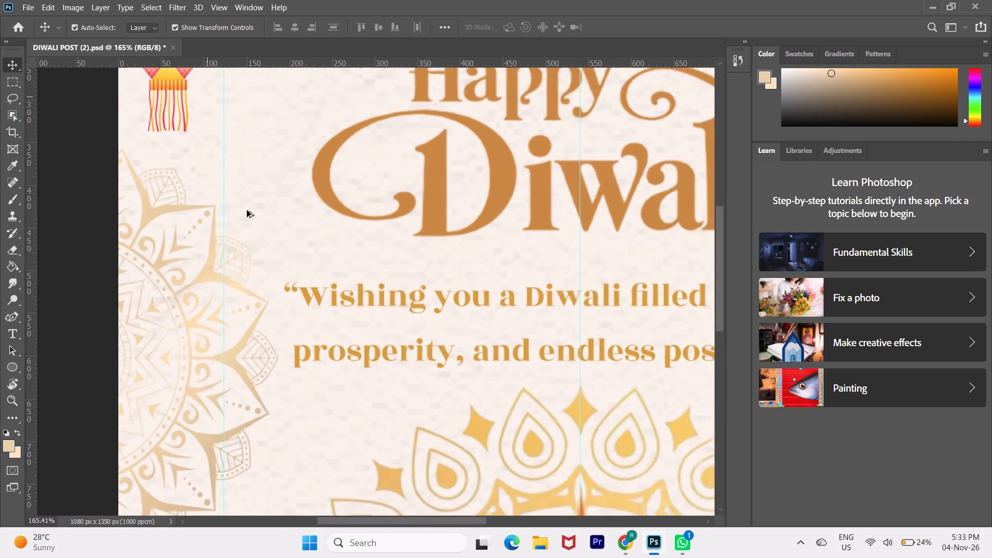
scroll(247, 210, "up", 3, "alt")
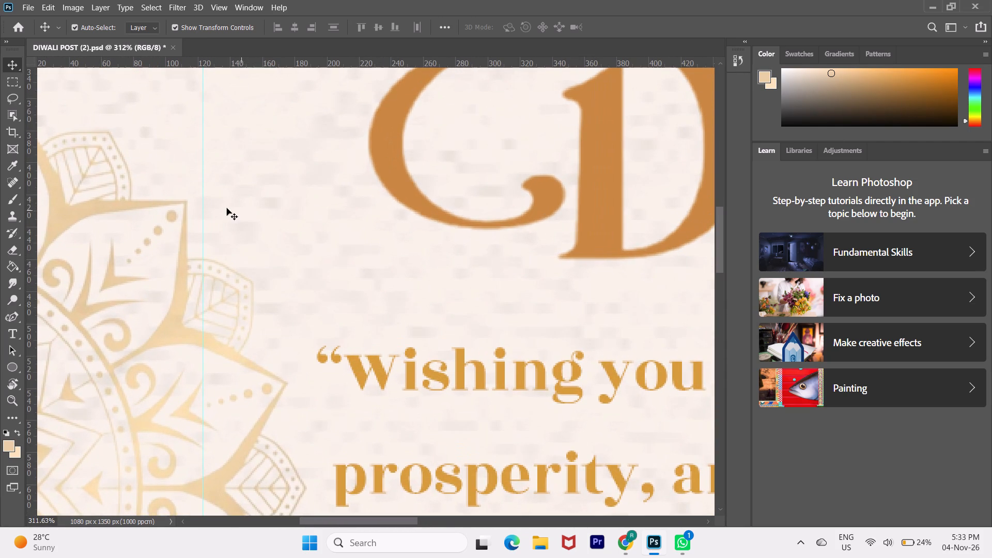
left_click(203, 197)
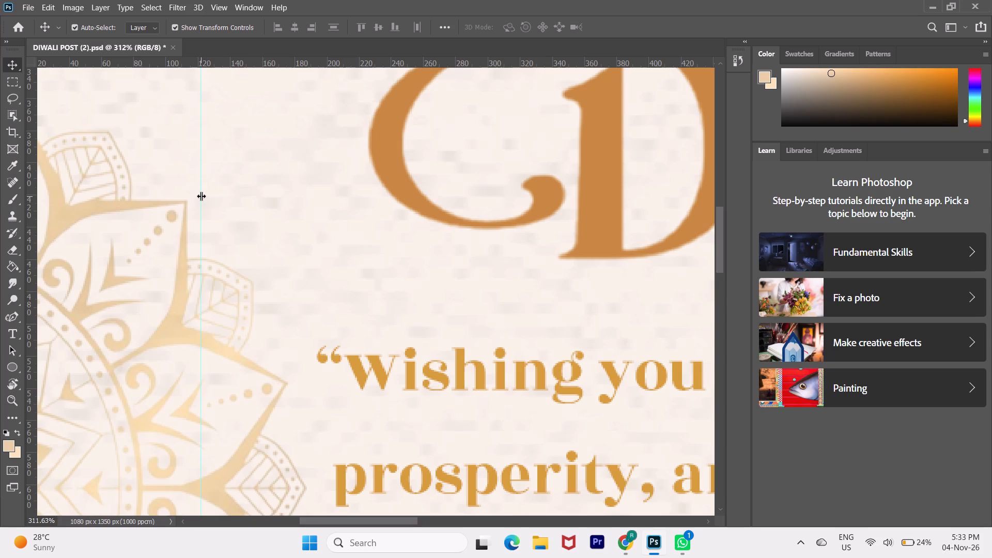
Move the left lantern, without its chain, about 63 px inward to centre it on the vertical guide.
scroll(201, 196, "down", 1, "alt")
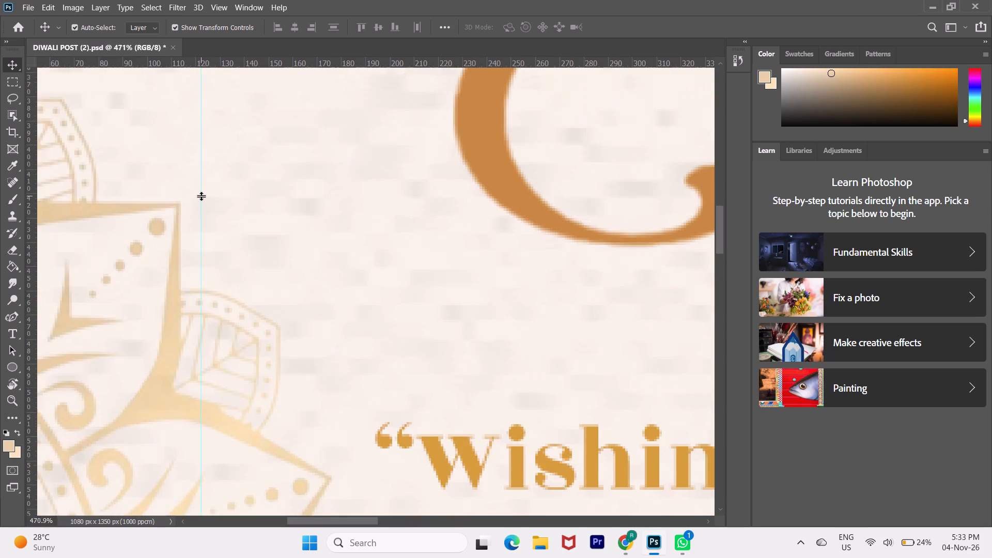
scroll(201, 196, "down", 3, "alt")
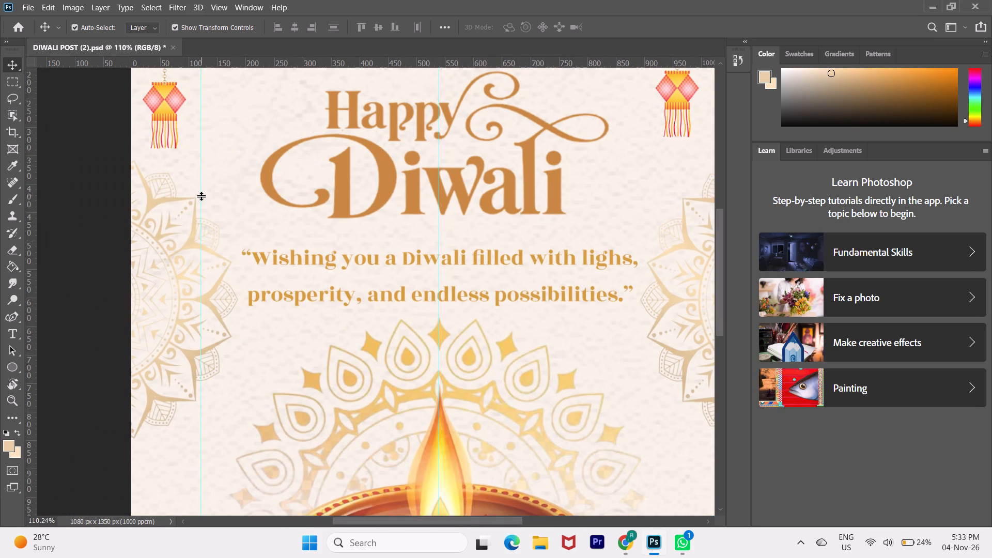
scroll(201, 196, "down", 1, "alt")
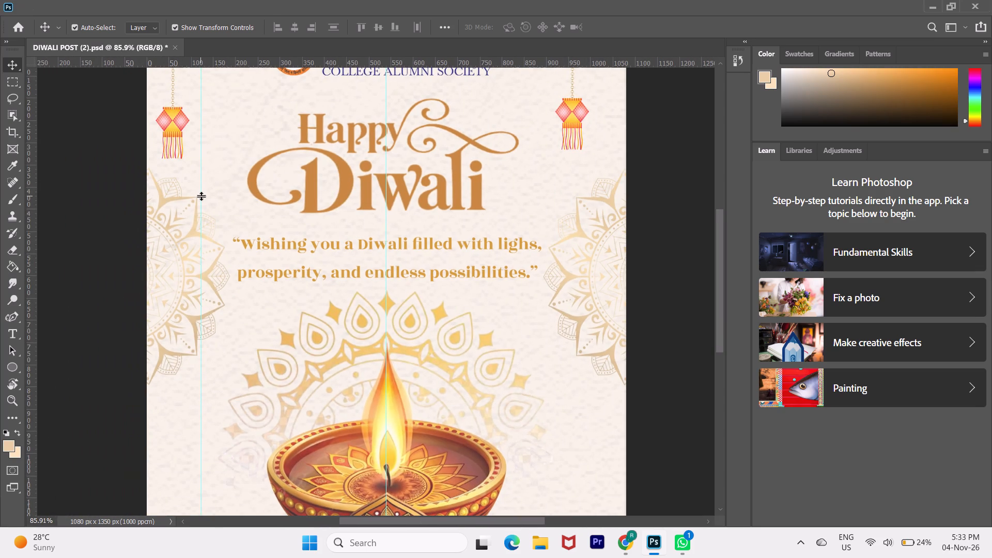
scroll(201, 196, "up", 2, "alt")
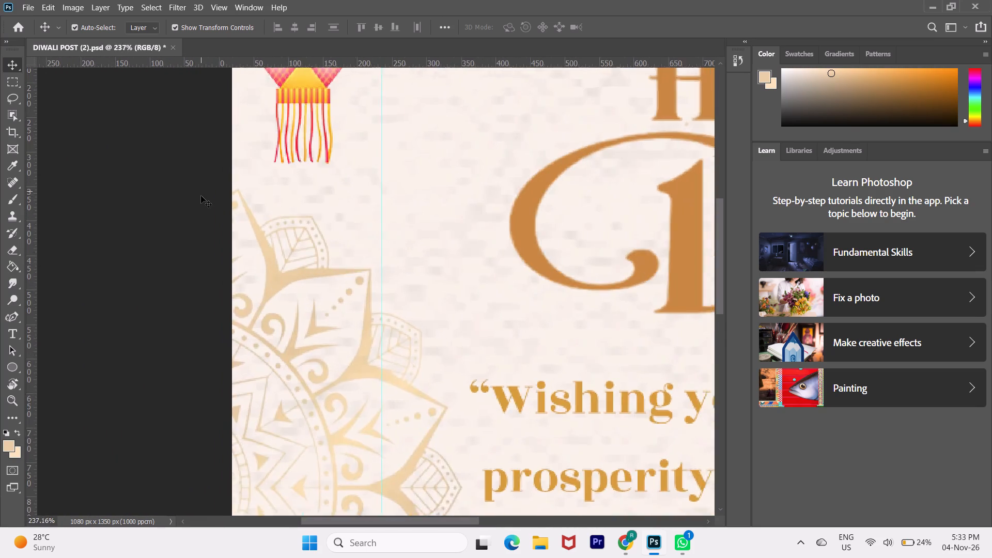
scroll(201, 196, "up", 2, "alt")
scroll(439, 199, "up", 1, "alt")
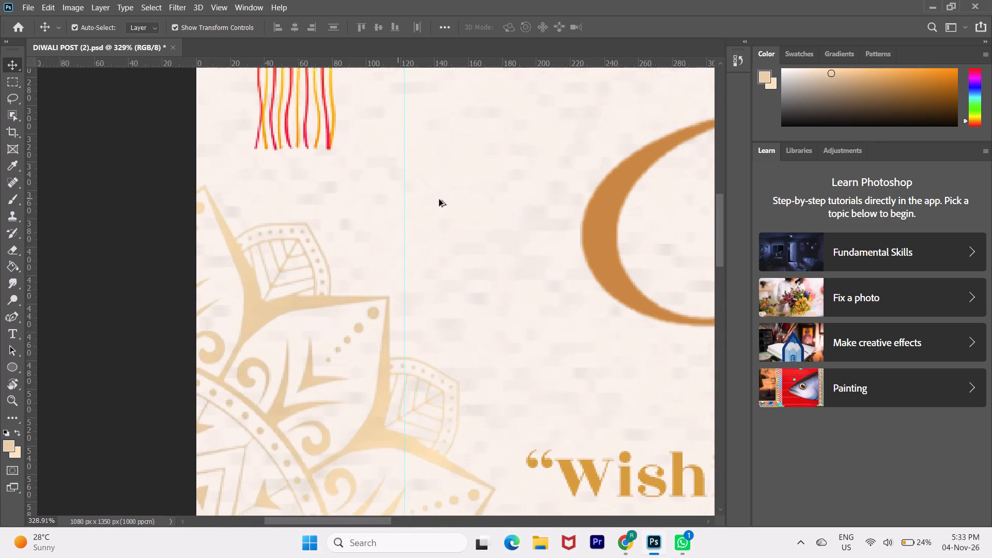
scroll(439, 199, "up", 2, "alt")
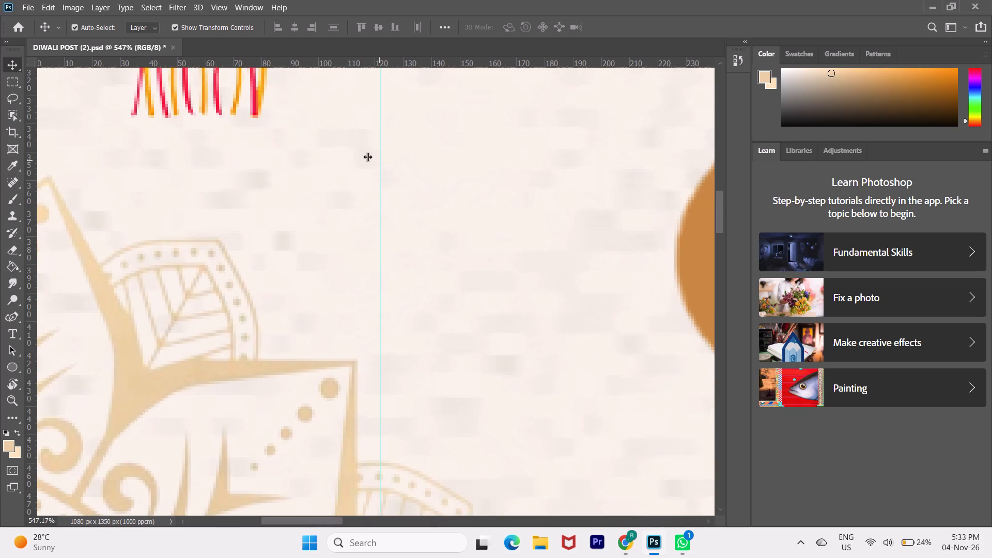
scroll(368, 156, "up", 7)
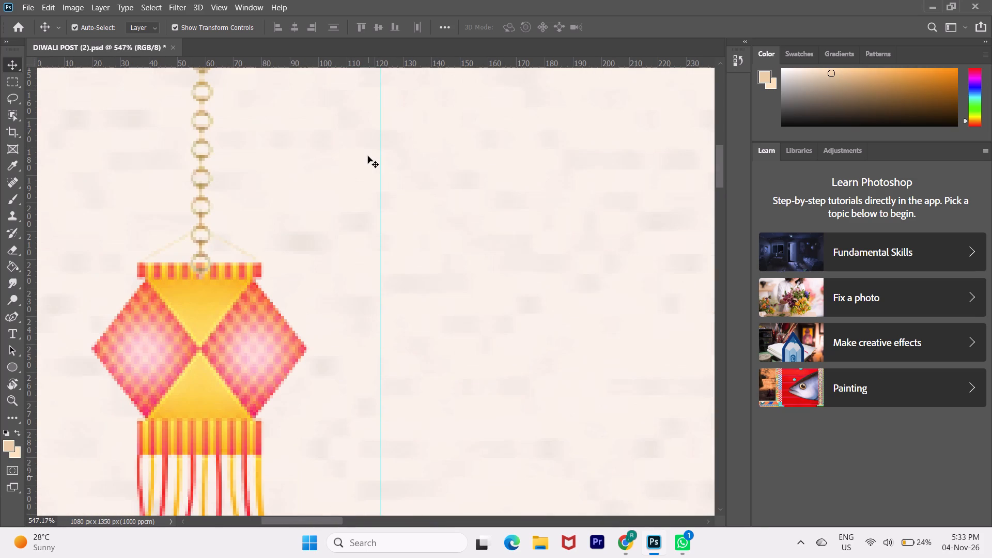
left_click(238, 306)
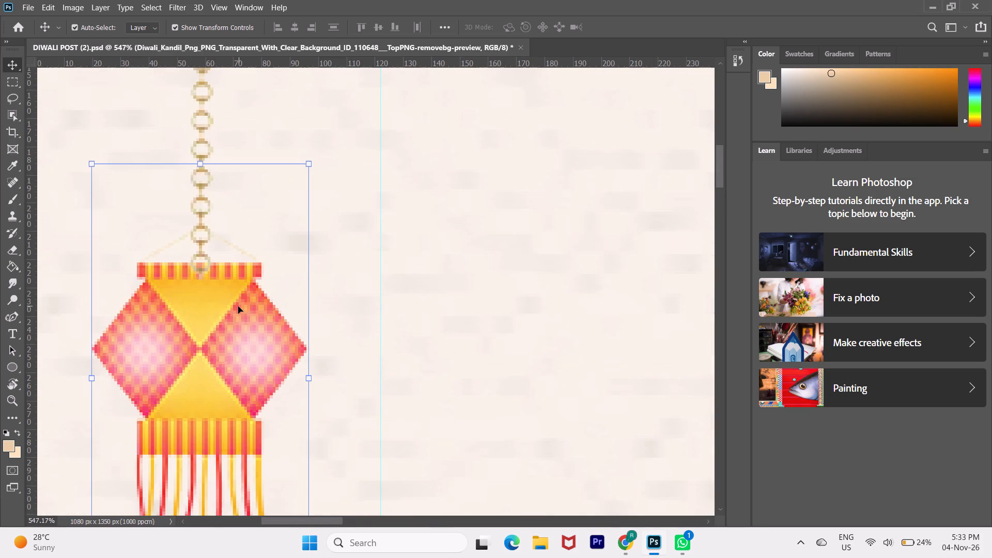
key("shift+Right")
key("shift+Right")
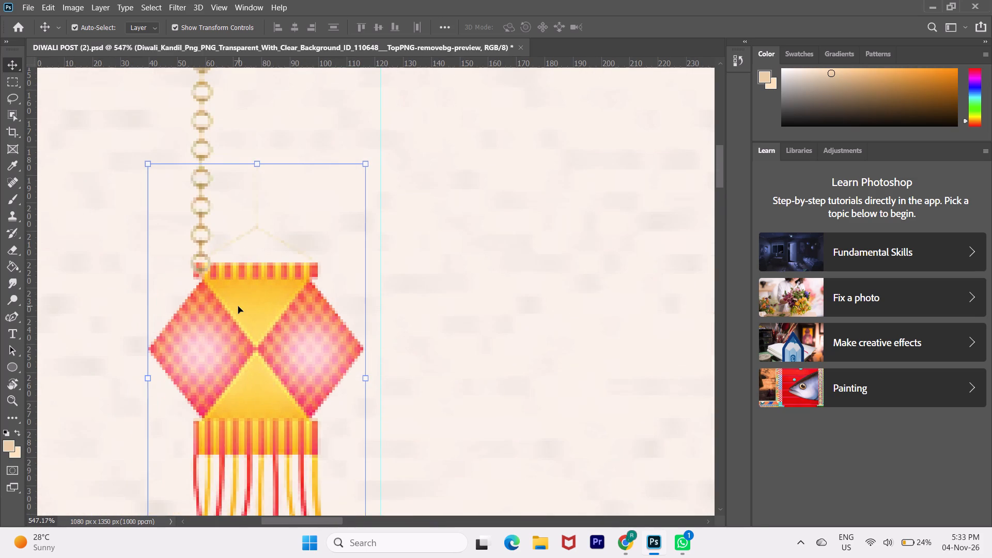
key("shift+Right")
key("shift+Right")
key("shift+Right")
key("shift+Right")
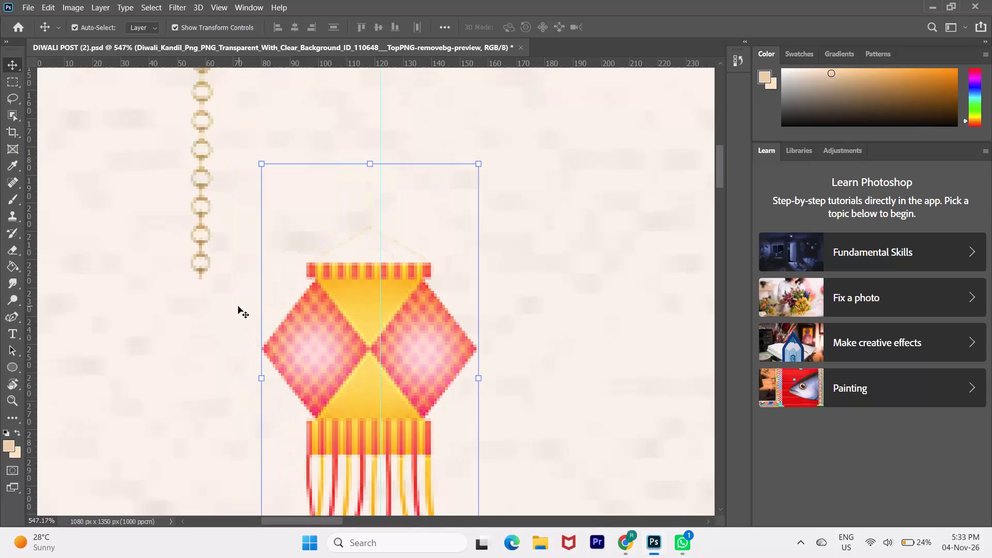
key("shift+Right")
key("Left")
key("Left")
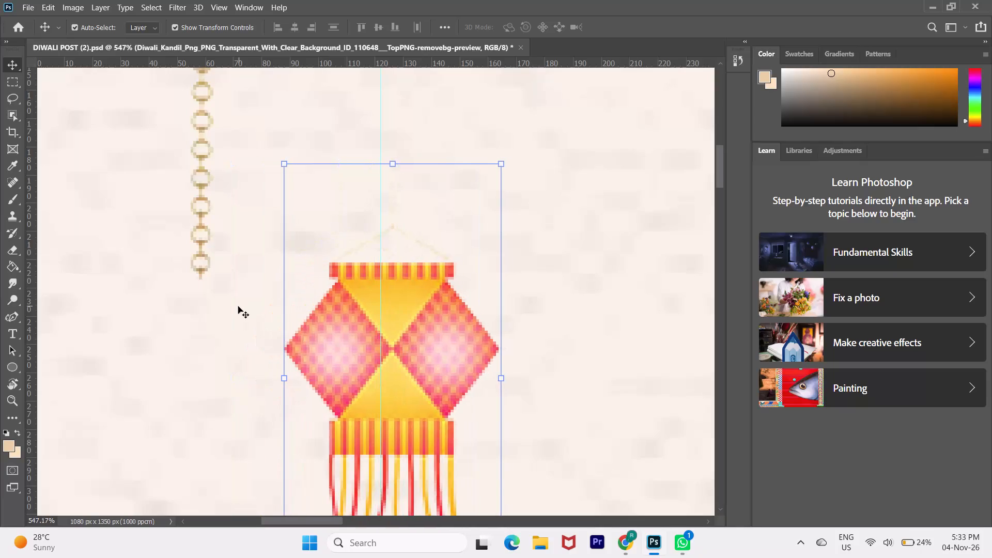
key("Left")
key("Left")
key("Left")
key("Left")
key("Left")
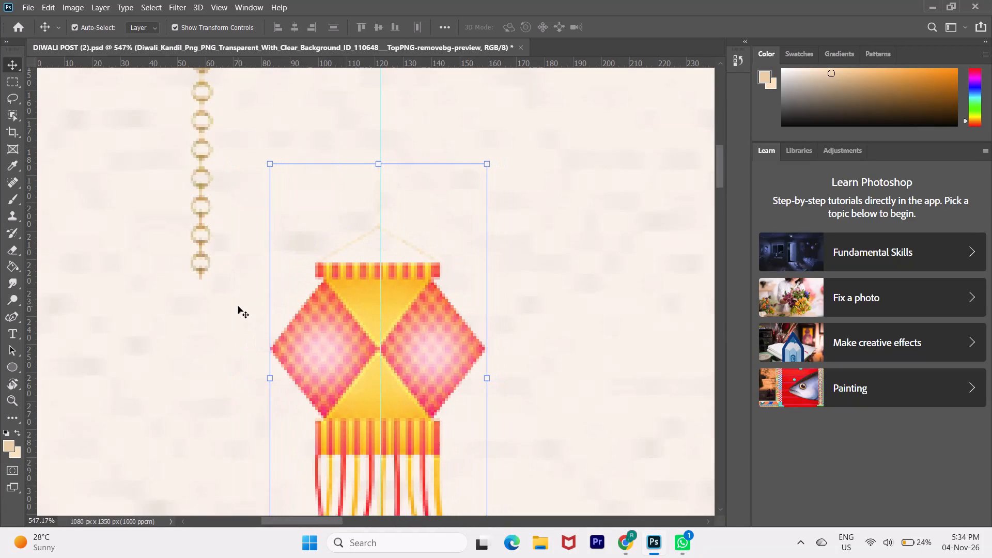
key("Right")
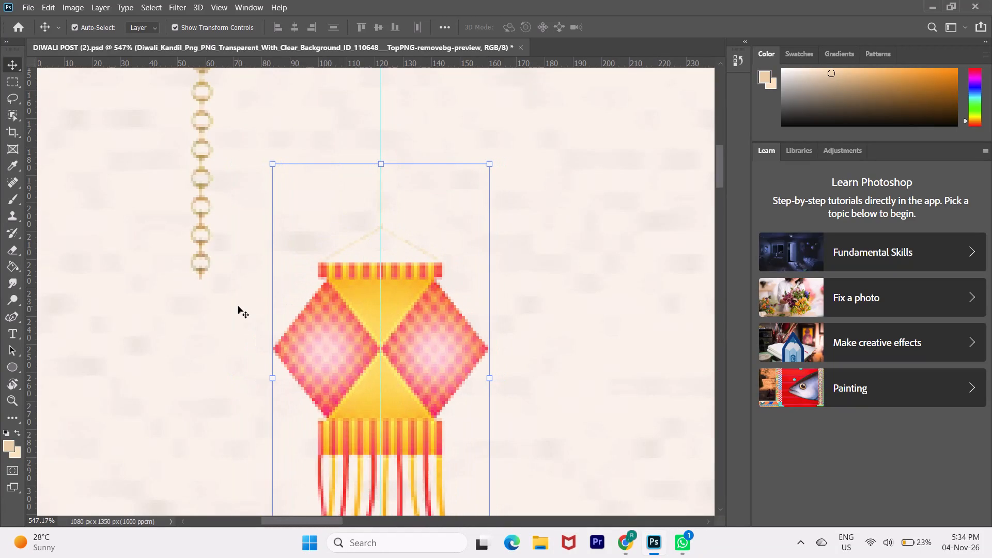
key("Left")
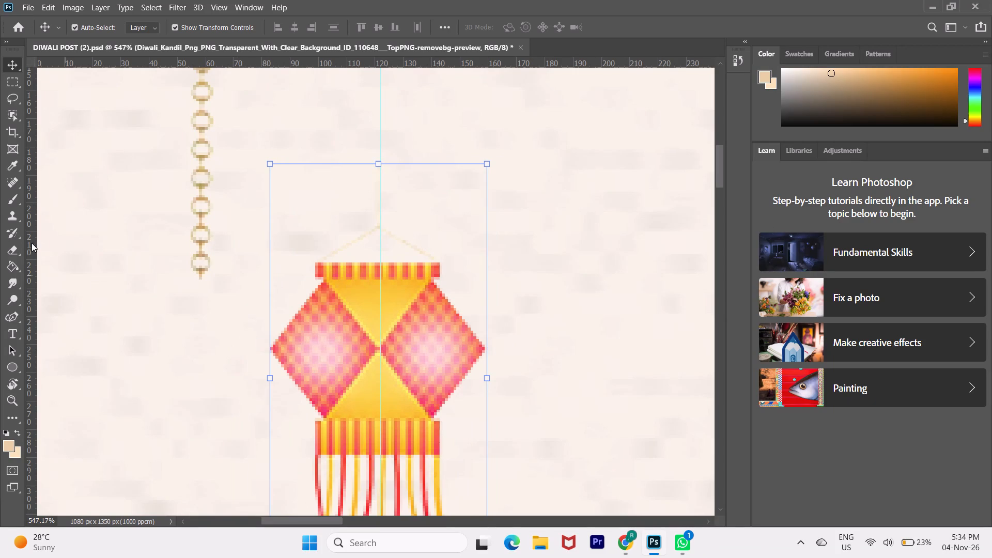
Move the left hanging chain 63 px inward to centre it on the vertical guide, and raise it 10 px.
left_click(196, 172)
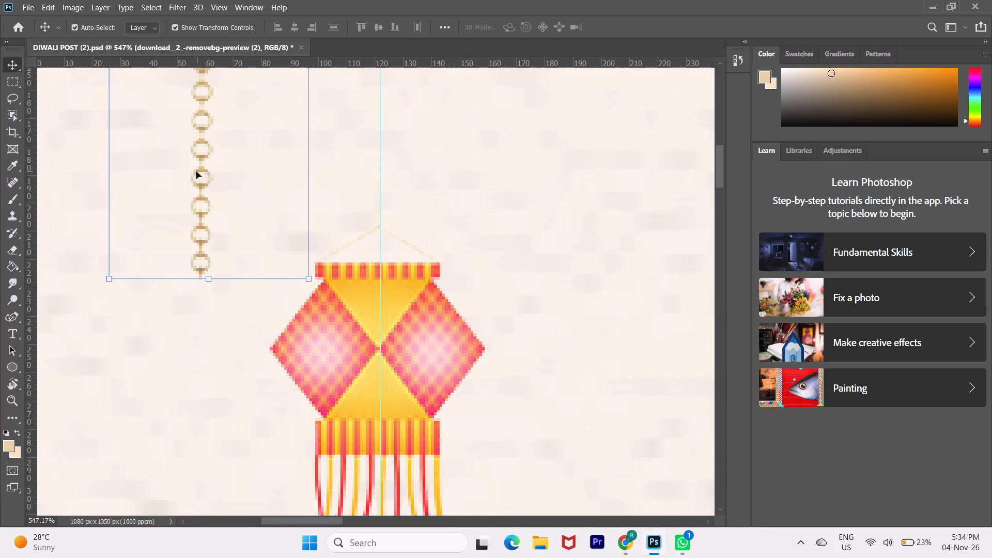
key("shift+Right")
key("shift+Right")
key("shift+Right")
key("shift+Right")
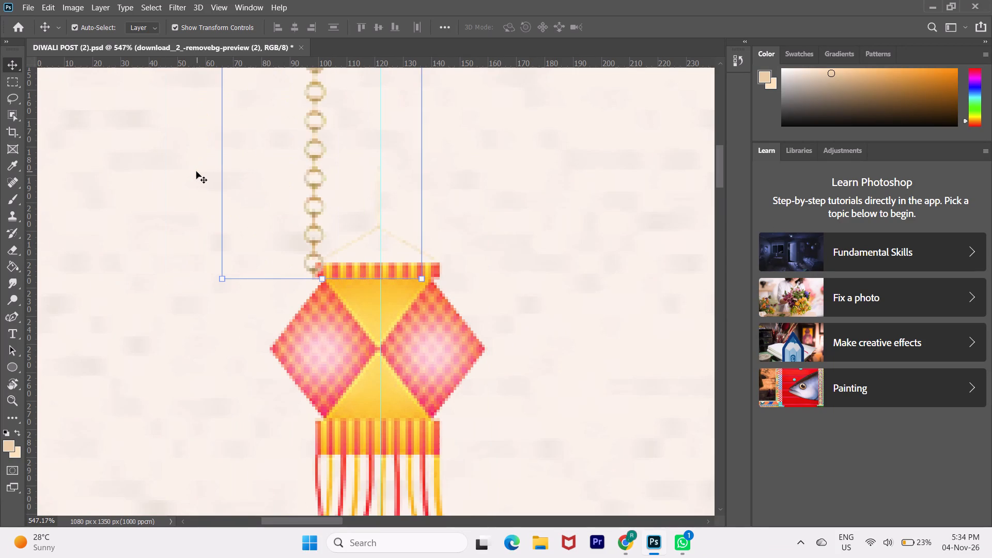
key("shift+Right")
key("shift+Right")
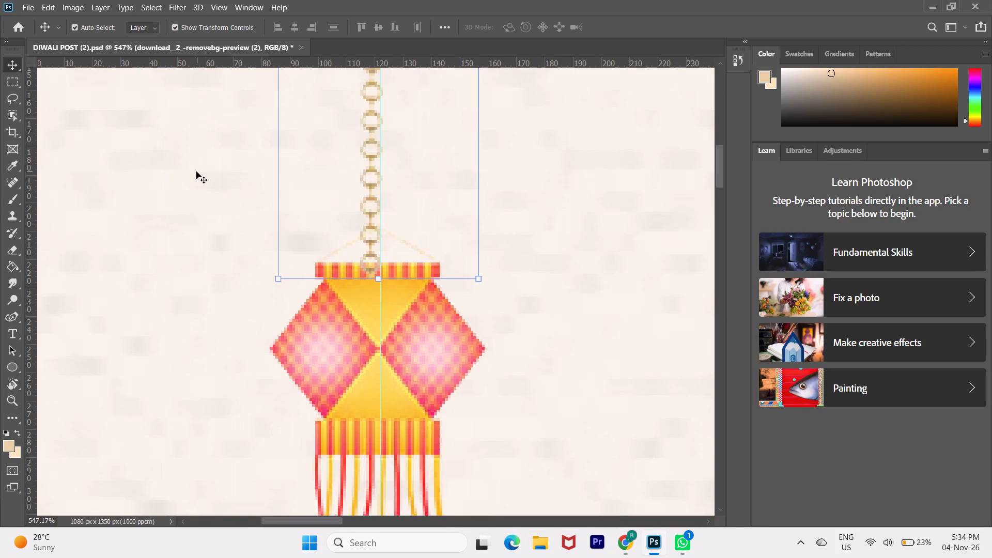
key("shift+Up")
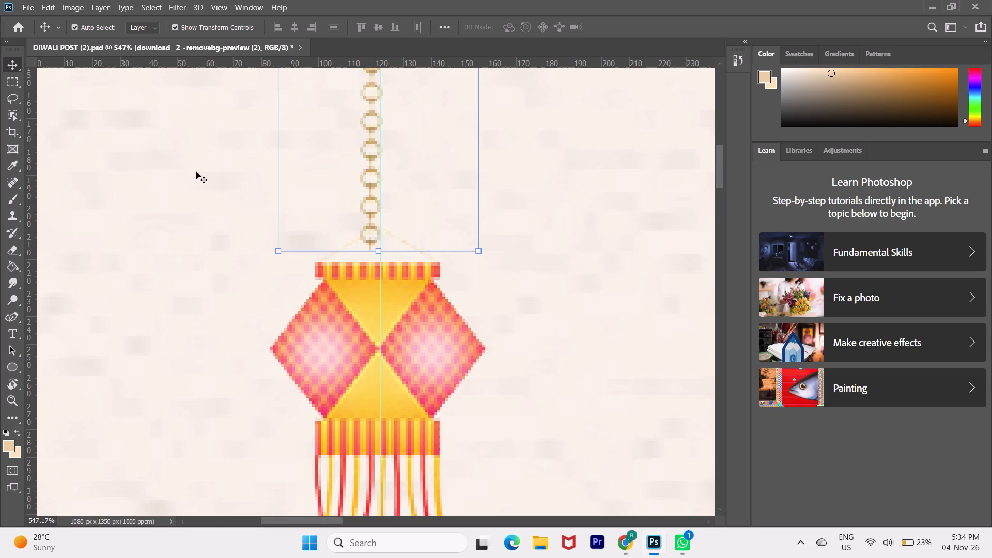
key("shift+Right")
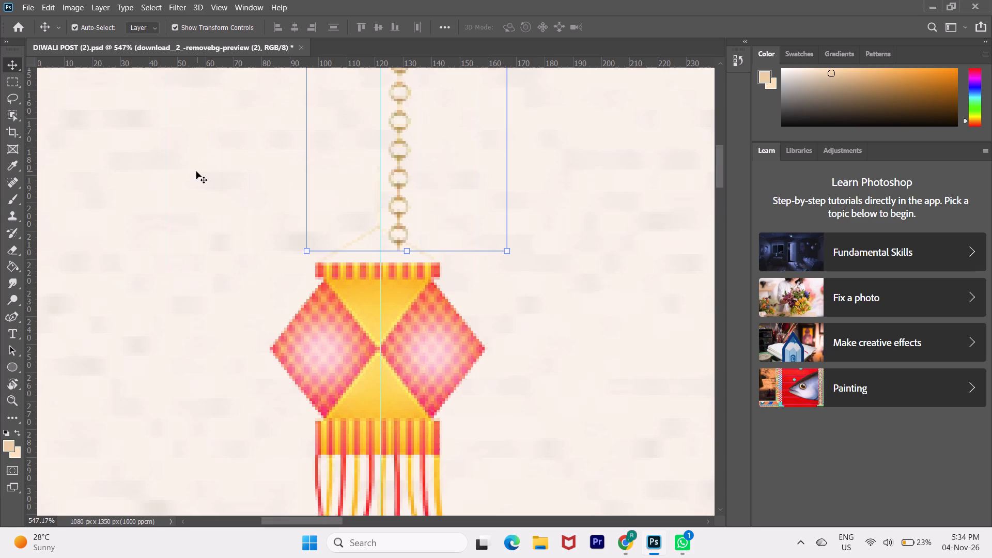
key("shift+Left")
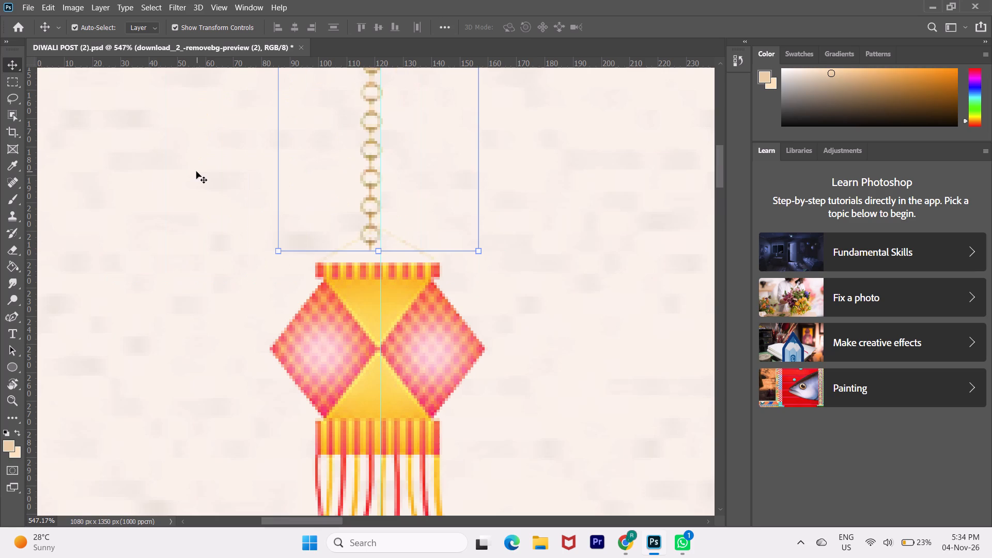
key("Right")
key("Right")
key("Right")
key("Right")
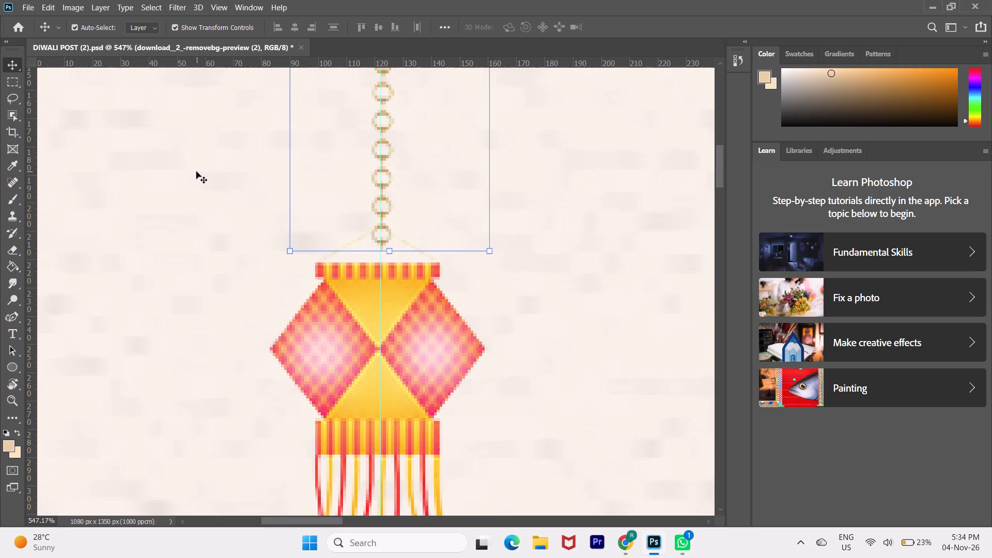
key("Left")
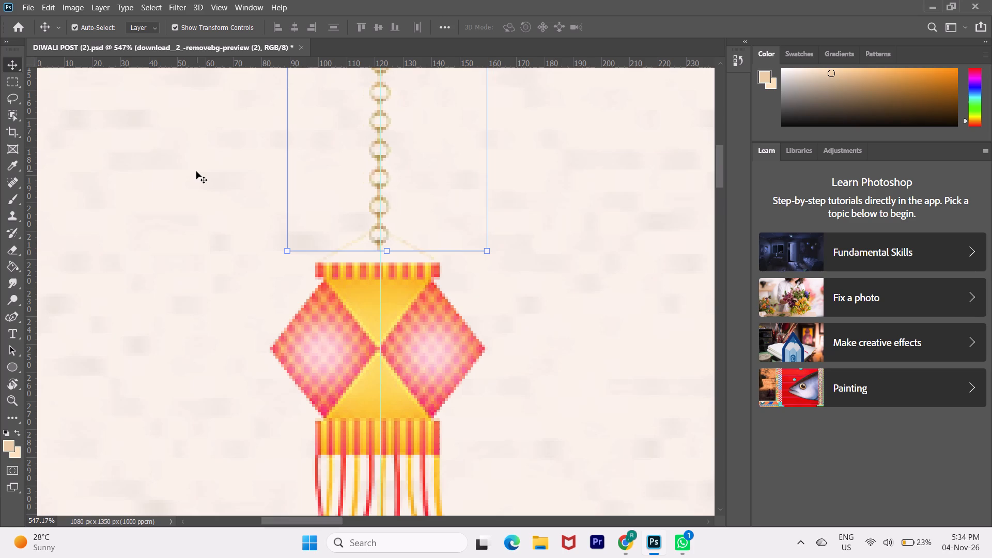
Lower the left chain 7 px so its end meets the lantern's top band, and deselect it.
key("Down")
key("Down")
key("Down")
key("Down")
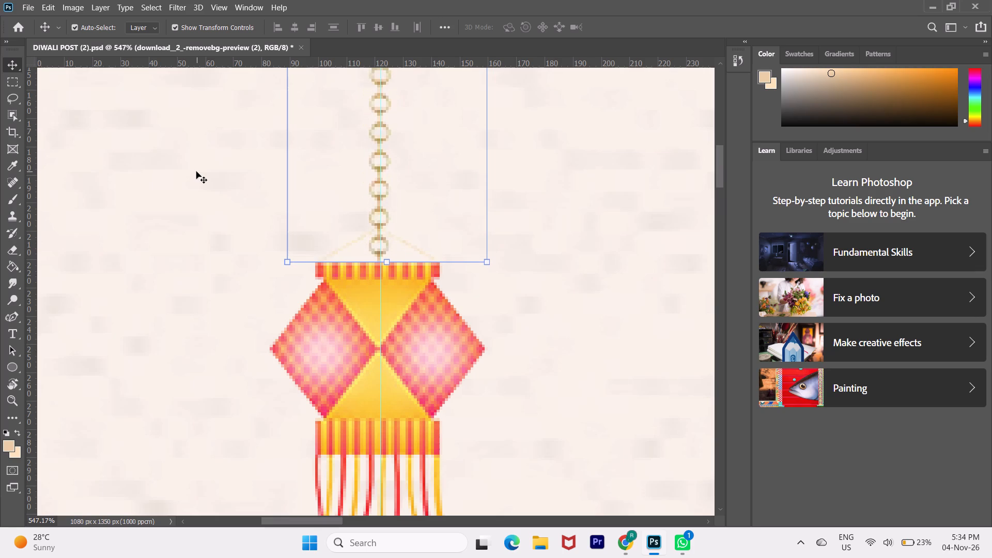
key("Down")
key("Down")
key("Down")
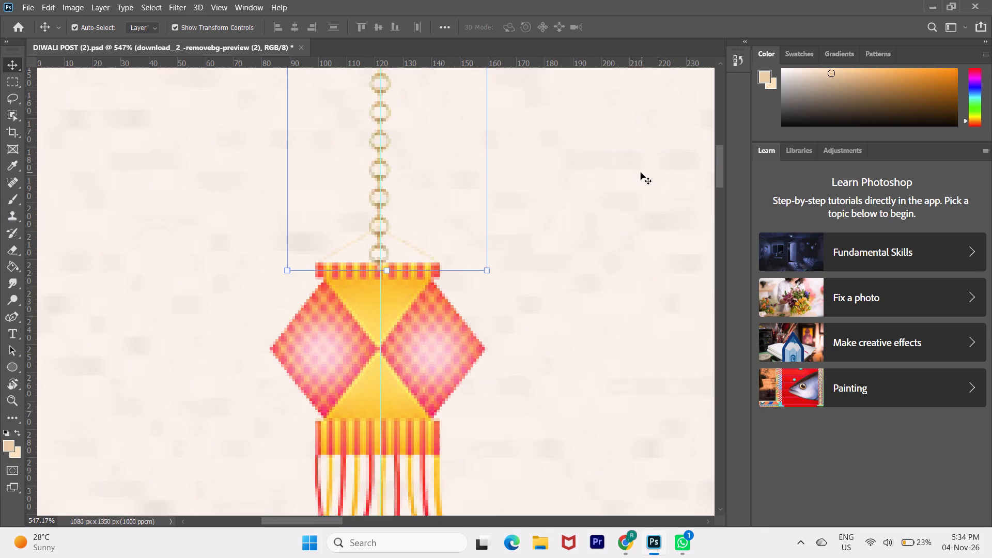
left_click(903, 157)
left_click(583, 235)
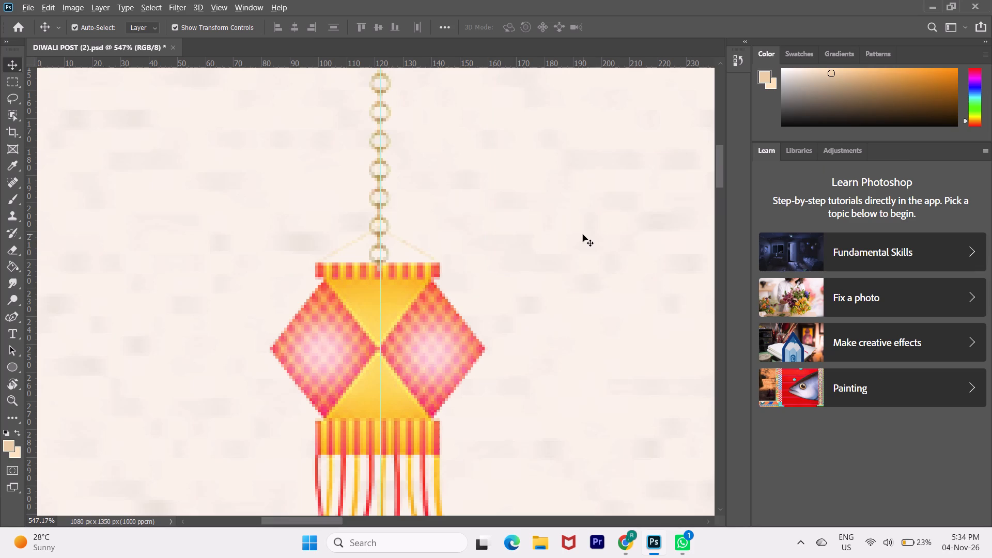
Remove the vertical guide running through the left lantern, keeping the poster's centre guide.
scroll(583, 235, "right", 1, "alt")
scroll(583, 235, "down", 1, "alt")
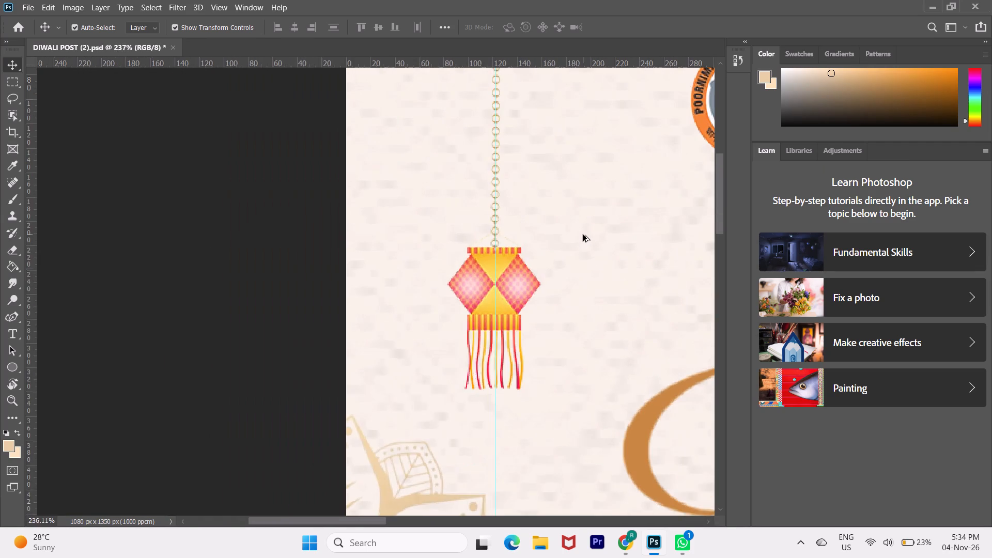
scroll(583, 235, "down", 4, "alt")
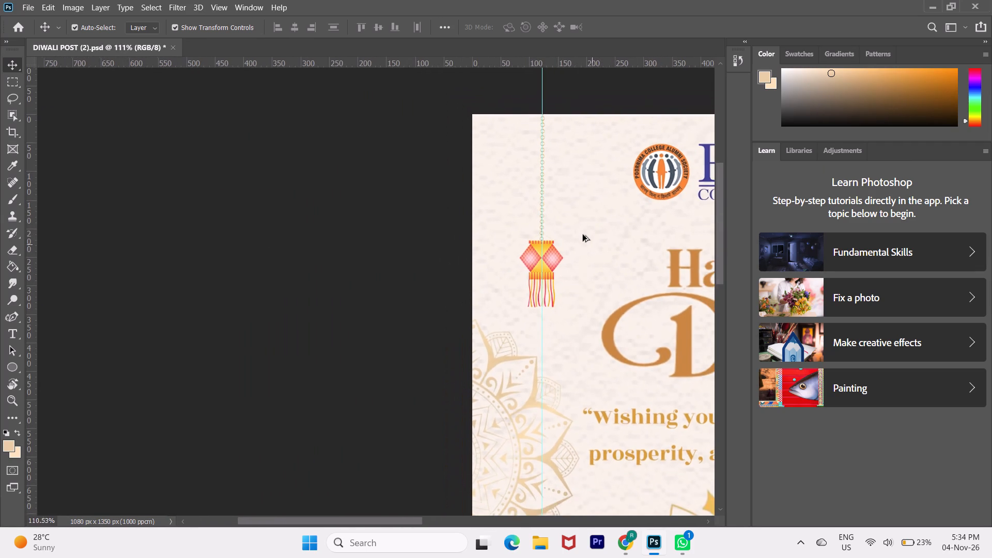
scroll(583, 235, "right", 1, "alt")
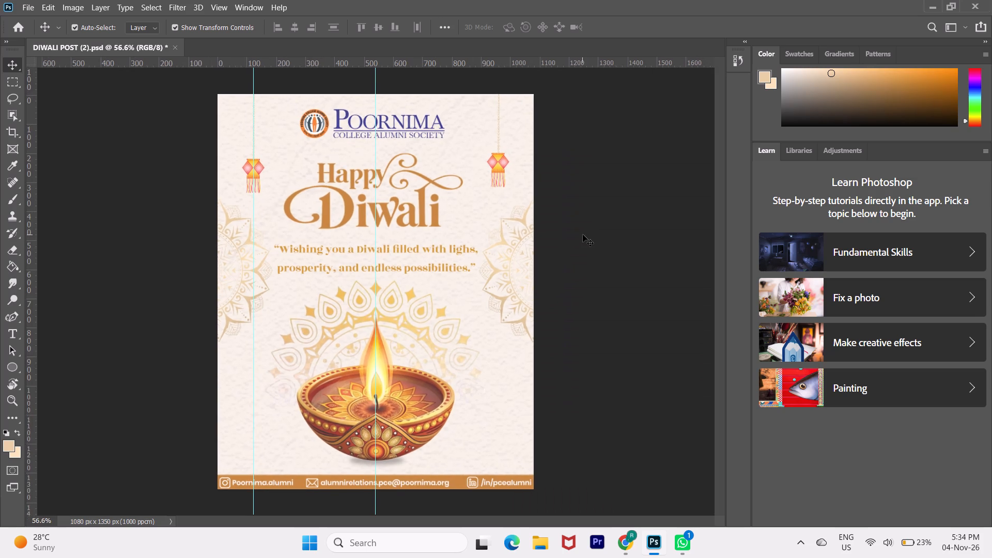
scroll(583, 235, "right", 1, "alt")
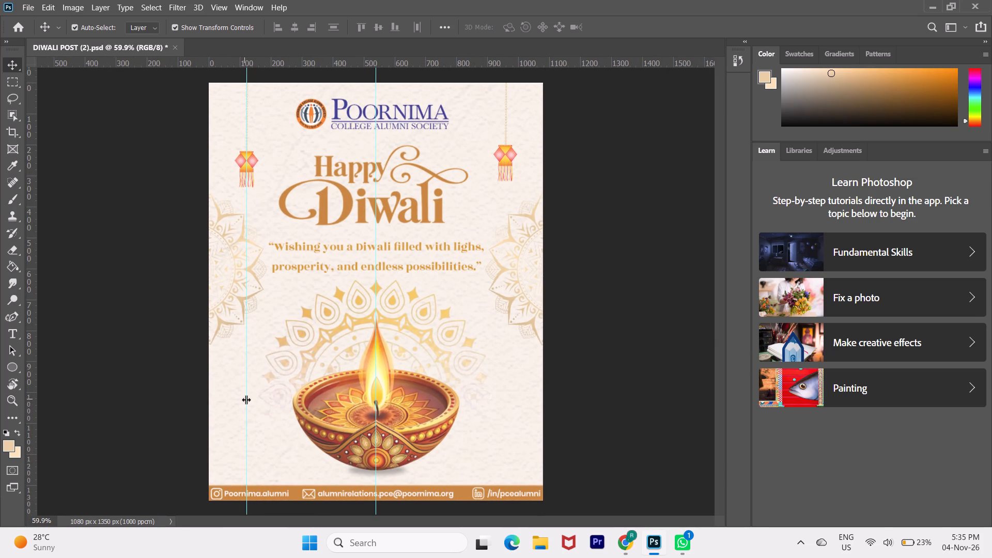
left_click_drag(247, 399, 200, 426)
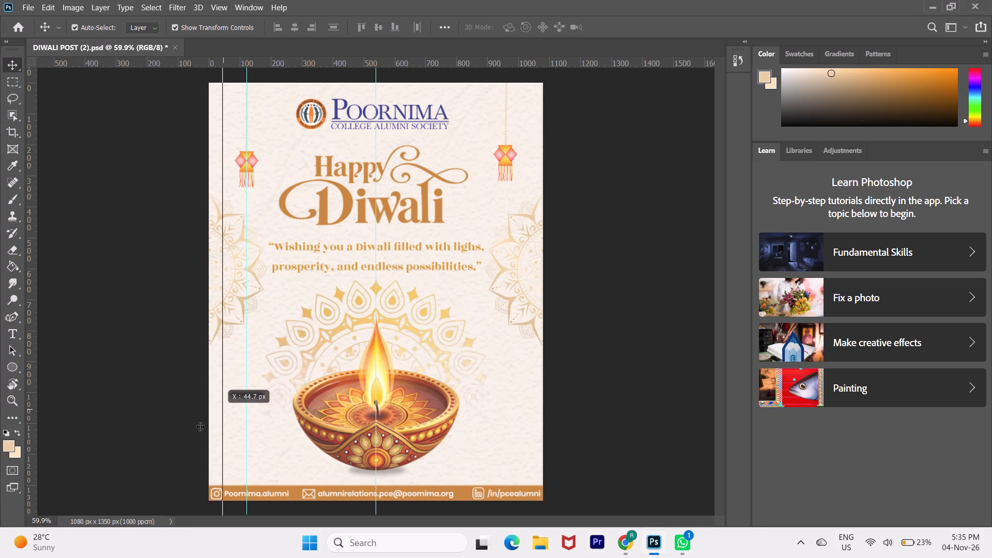
left_click_drag(200, 426, 0, 498)
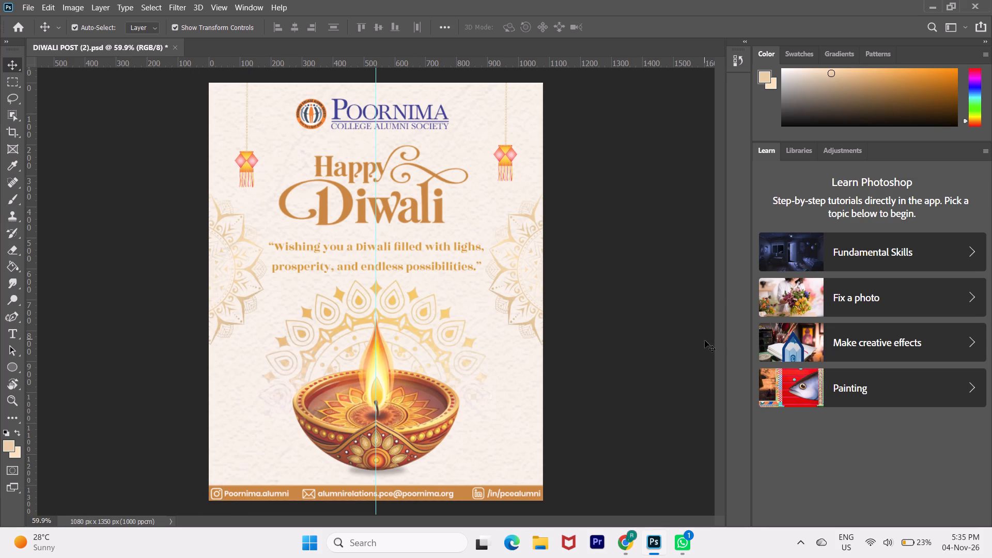
Show the document's layer list.
left_click(257, 10)
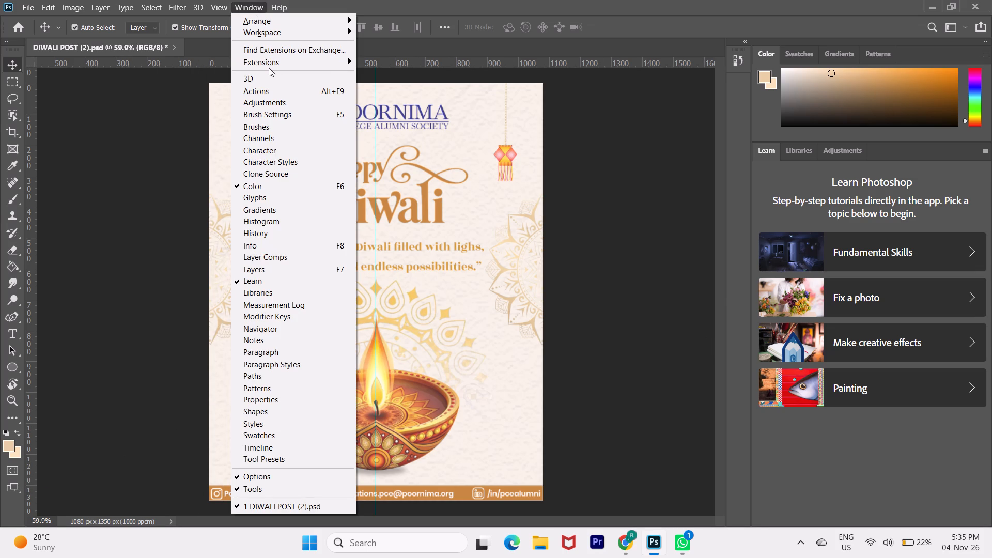
left_click(291, 271)
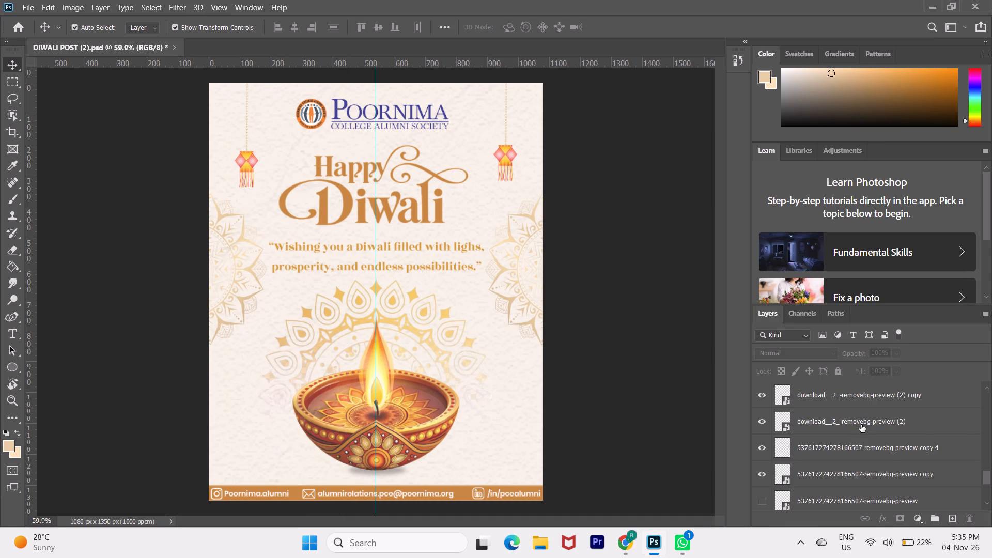
Move the left chain's layer, download__2_-removebg-preview (2), down the stack to directly above the two Diwali_Kandil lantern layers.
scroll(861, 425, "up", 4)
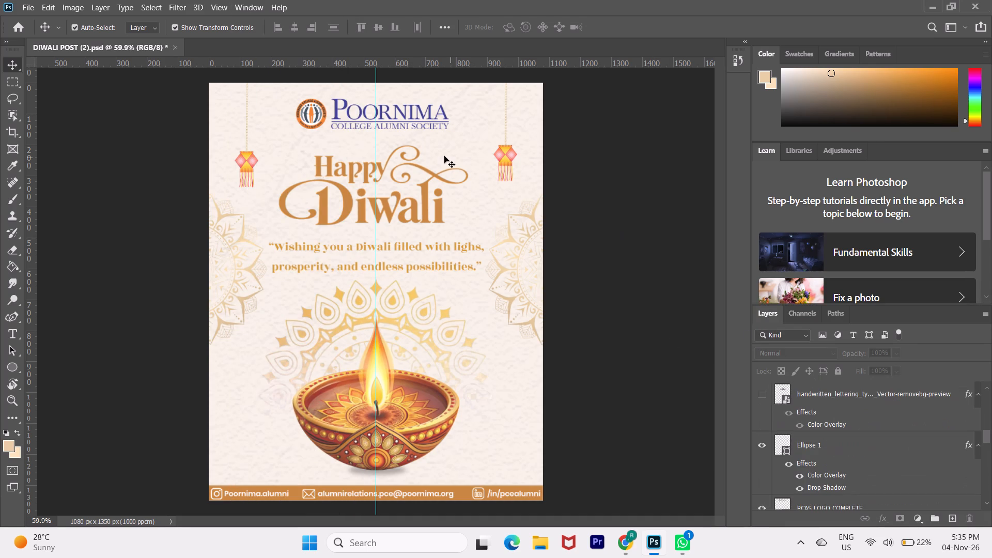
left_click(246, 130)
left_click(246, 159)
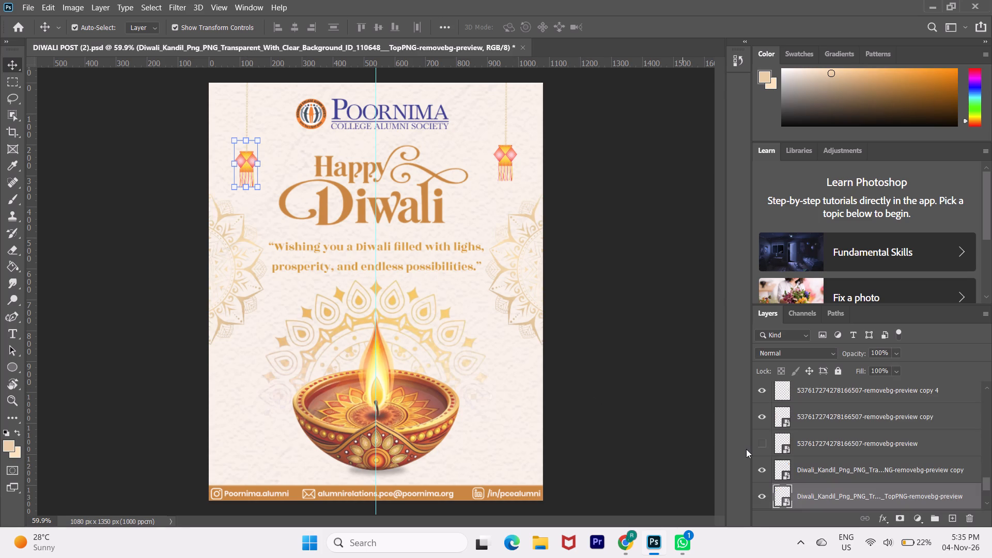
scroll(800, 461, "down", 1)
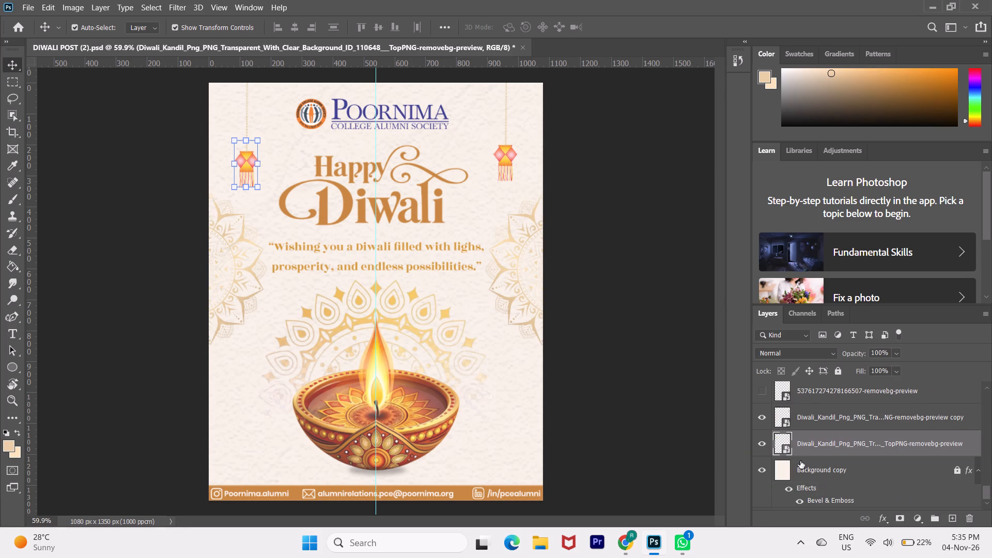
scroll(800, 461, "down", 1)
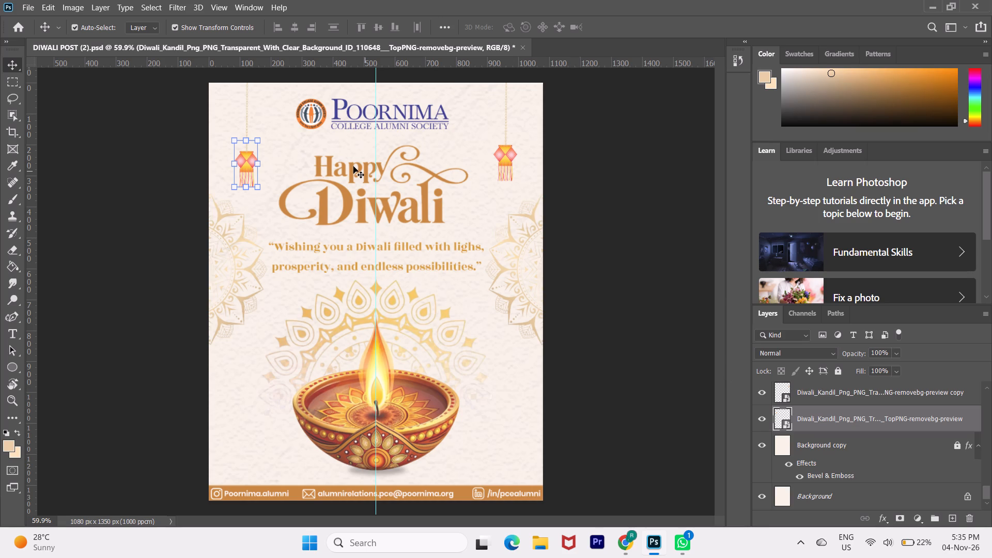
left_click(246, 114)
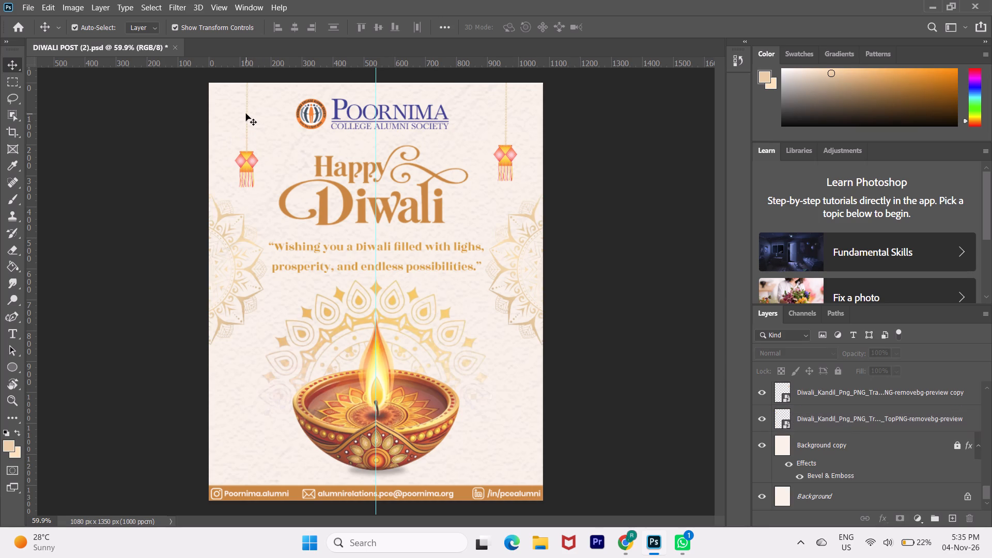
double_click(246, 112)
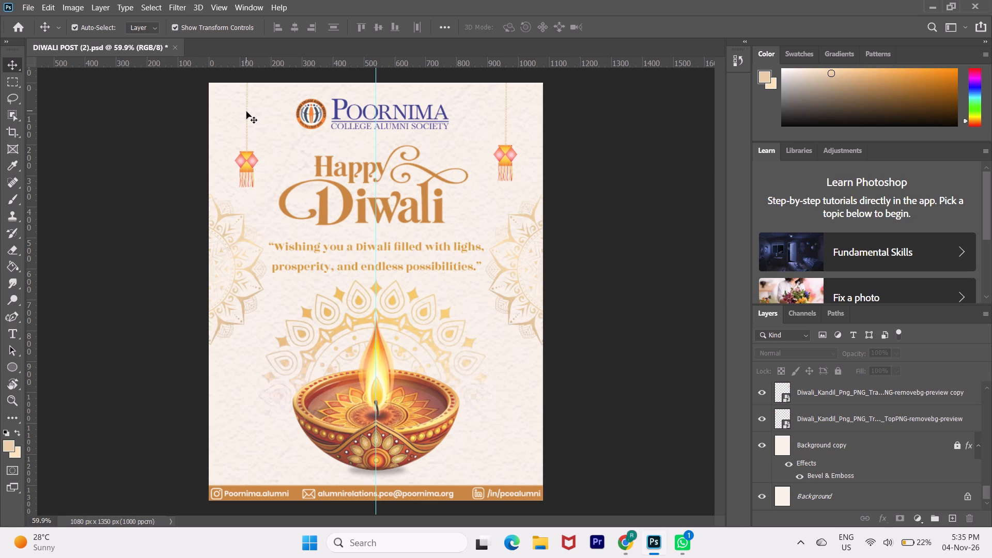
left_click(246, 112)
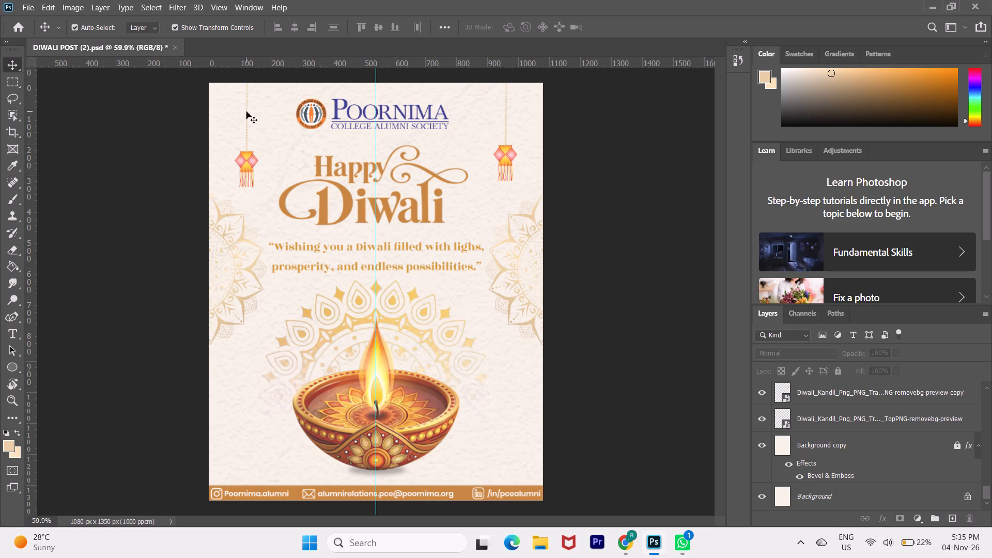
left_click(246, 112)
double_click(246, 112)
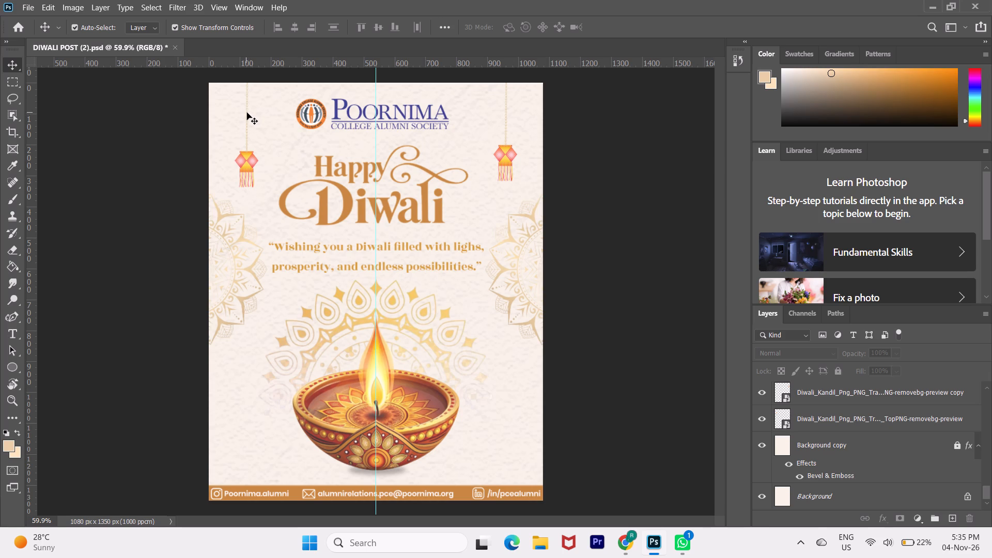
left_click(247, 113)
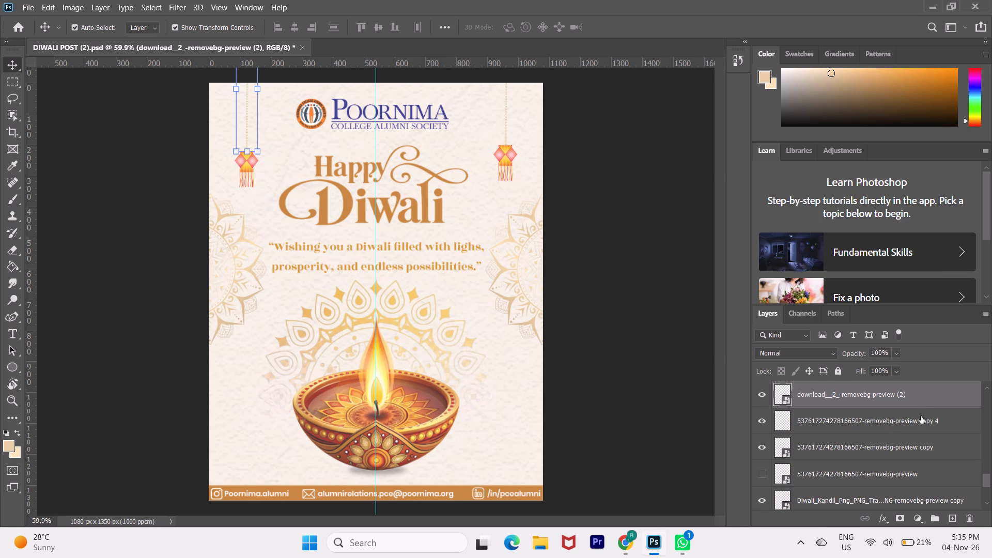
left_click_drag(949, 391, 941, 511)
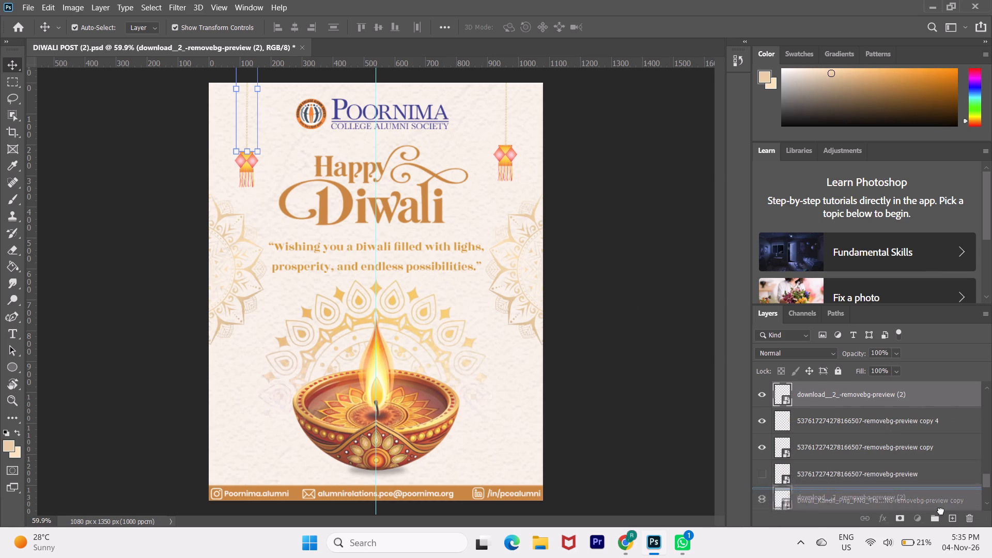
left_click_drag(941, 511, 939, 511)
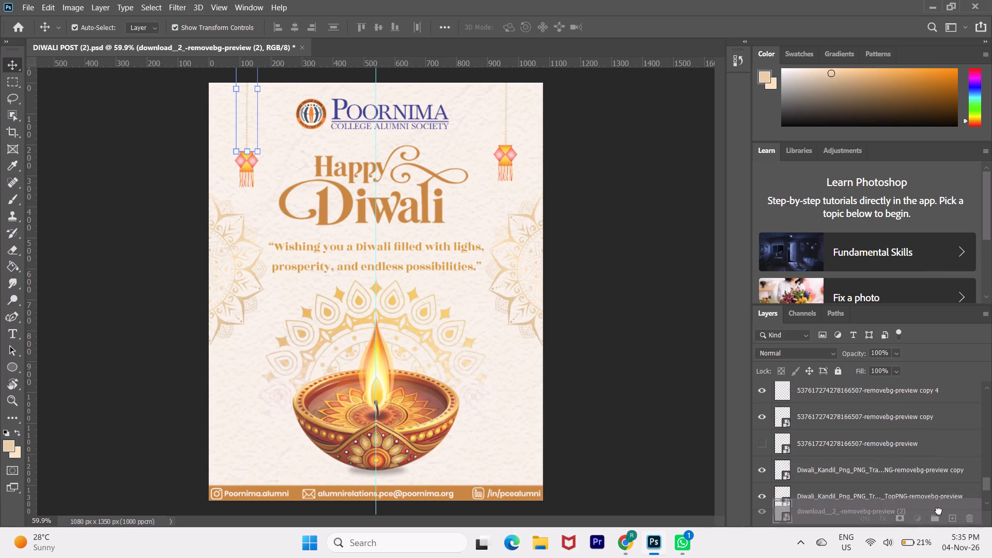
left_click_drag(939, 511, 929, 497)
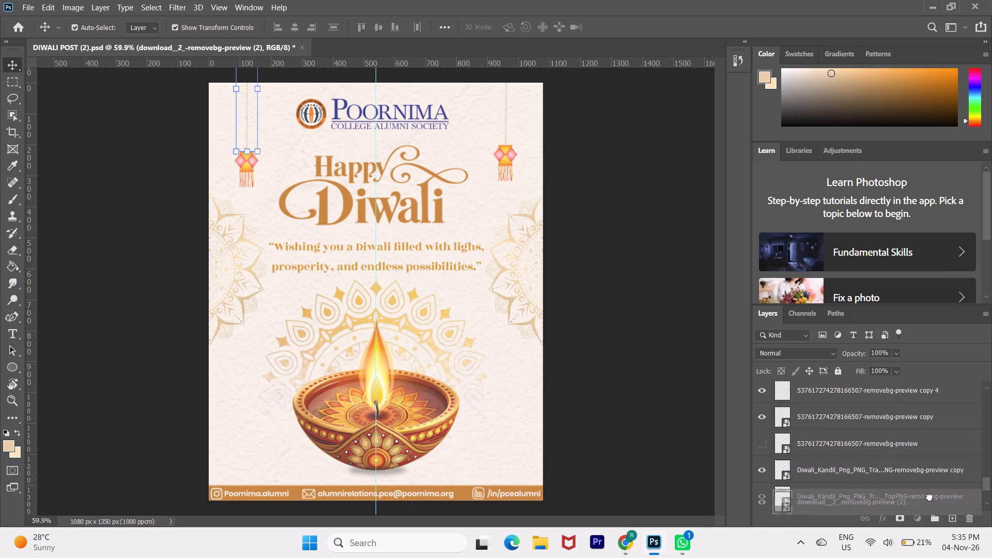
left_click_drag(929, 497, 930, 450)
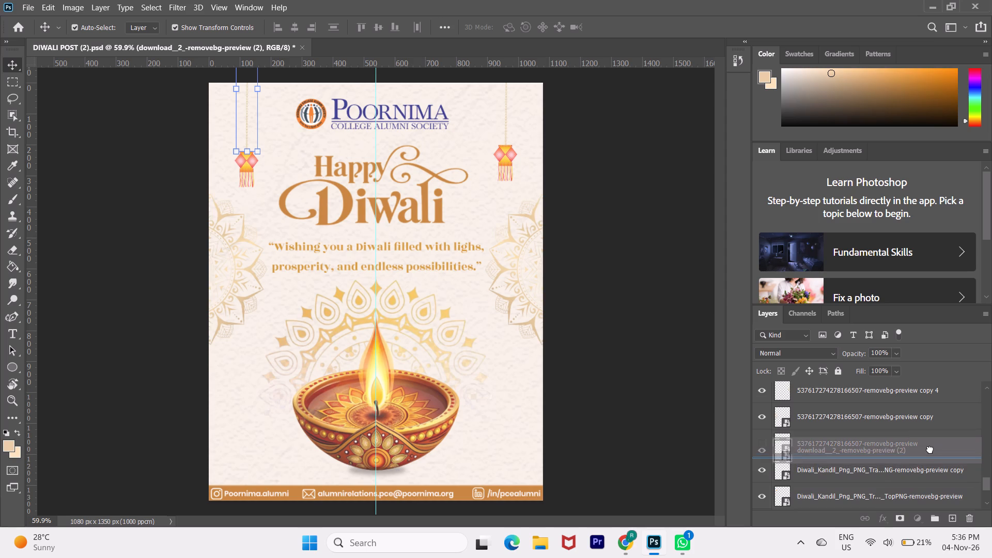
left_click_drag(930, 450, 932, 455)
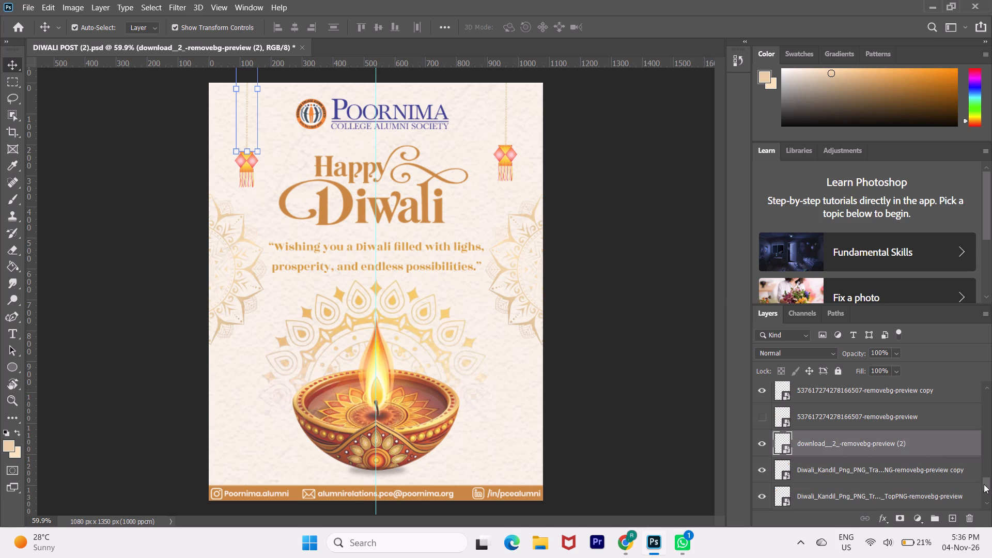
Move the left chain's layer, download__2_-removebg-preview (2), below both Diwali_Kandil layers, directly above Background copy, and deselect it.
left_click_drag(986, 486, 987, 494)
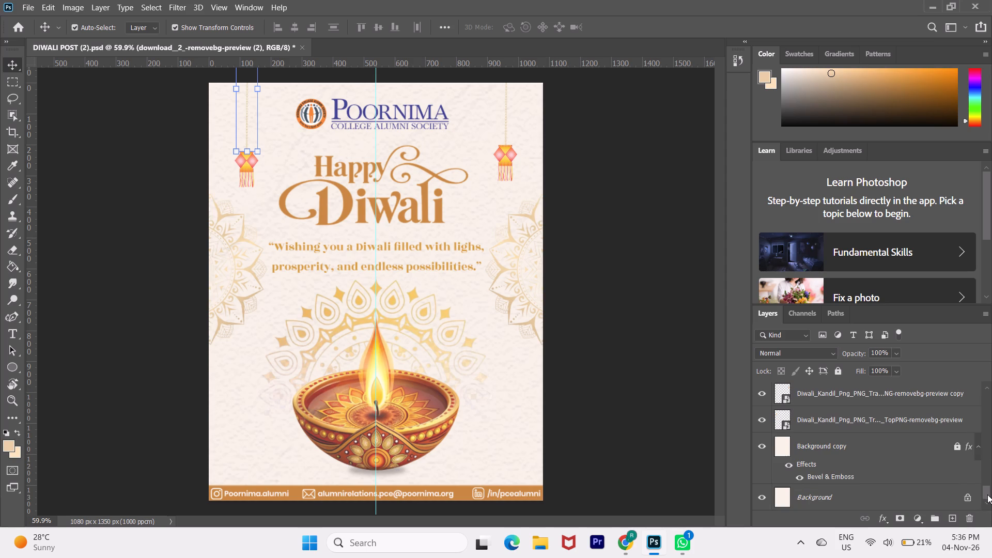
left_click_drag(987, 494, 988, 492)
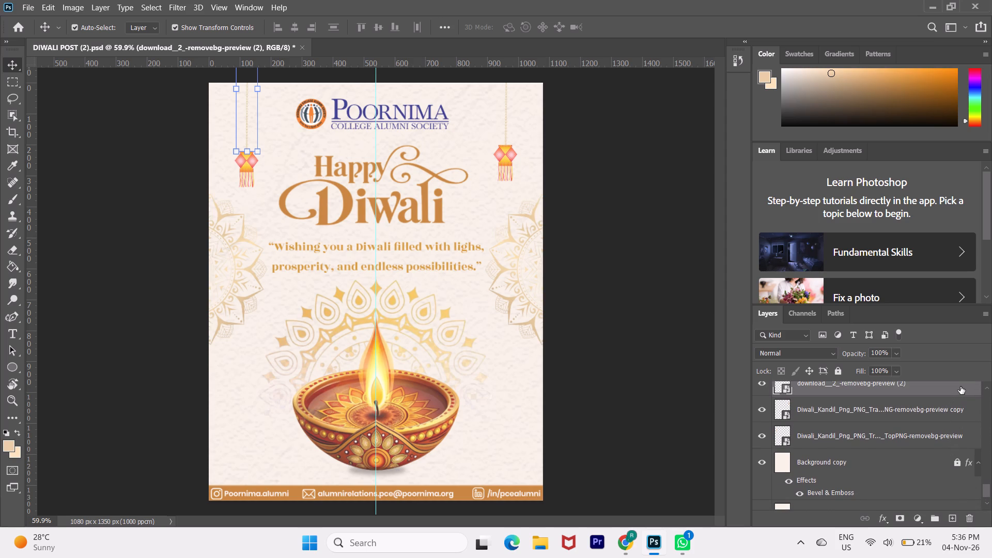
left_click_drag(960, 386, 957, 479)
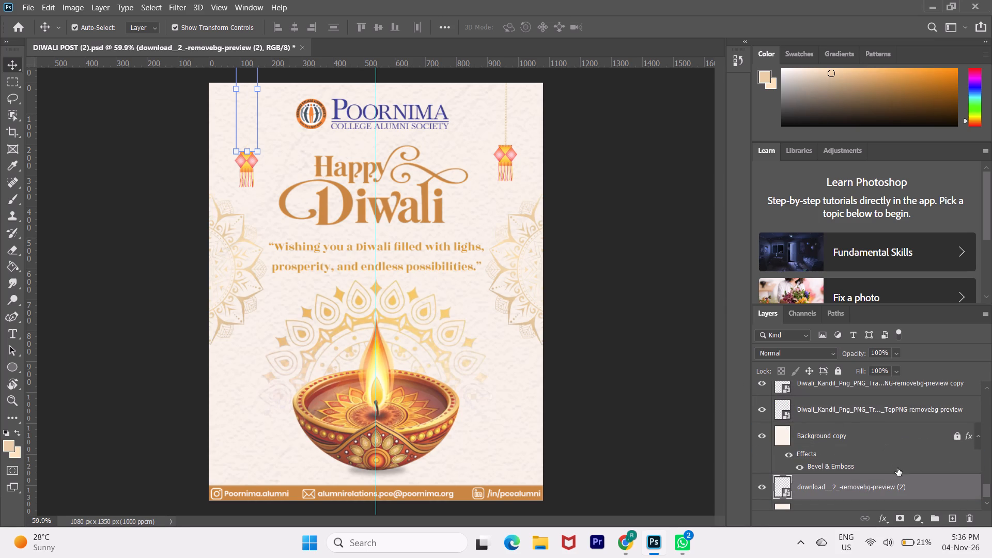
left_click_drag(918, 487, 919, 433)
left_click(699, 374)
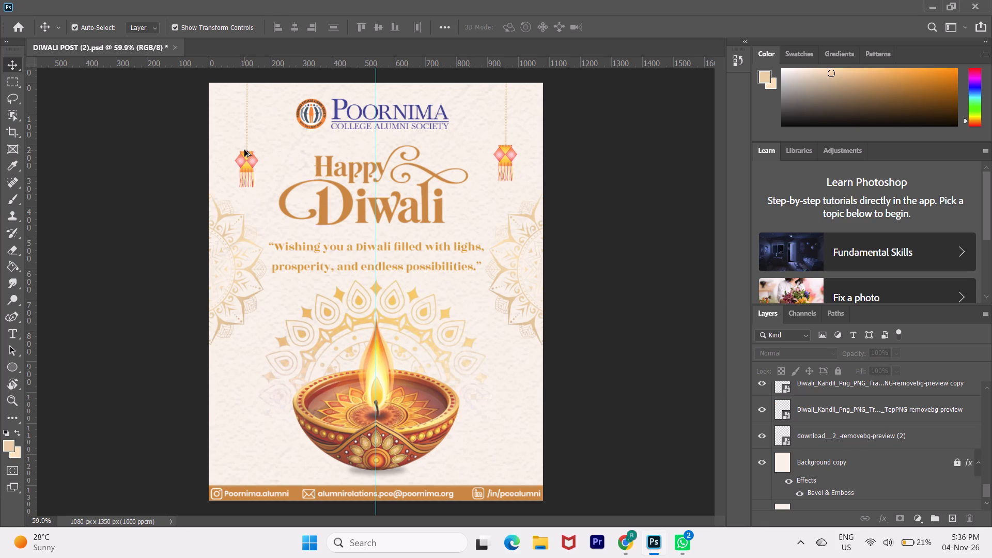
Place a horizontal guide across the poster along the top edge of the right lantern.
scroll(244, 150, "up", 1, "alt")
scroll(244, 150, "down", 1, "alt")
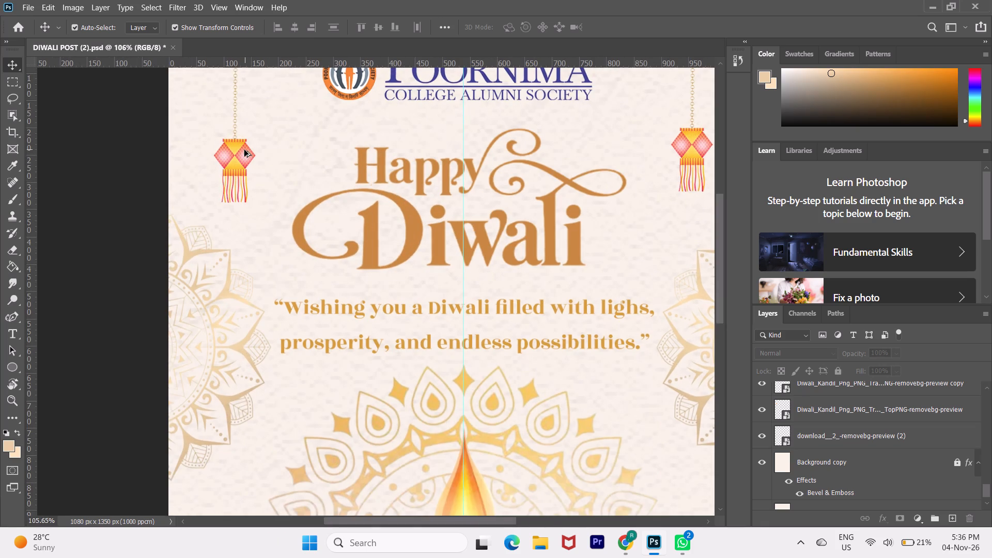
scroll(244, 150, "down", 2, "alt")
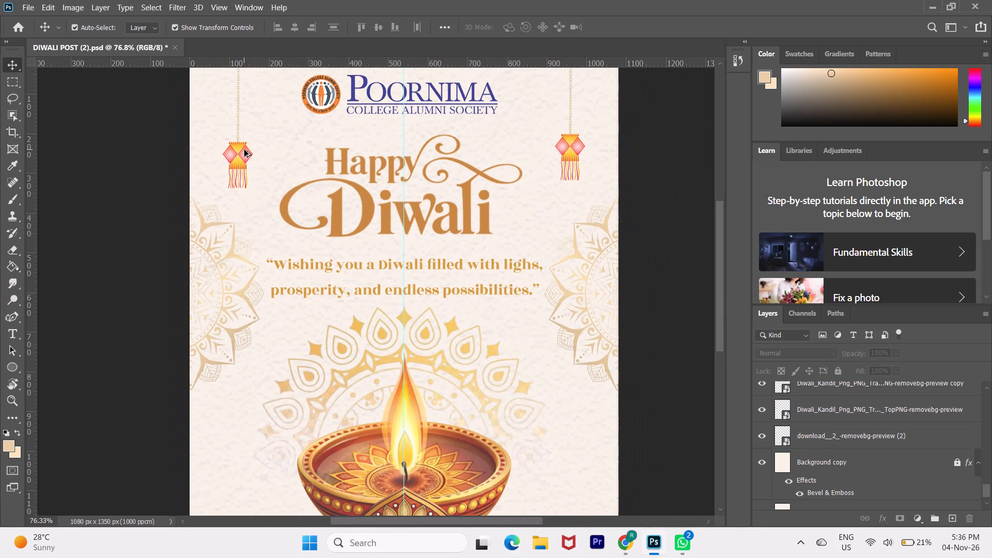
scroll(244, 150, "down", 1, "alt")
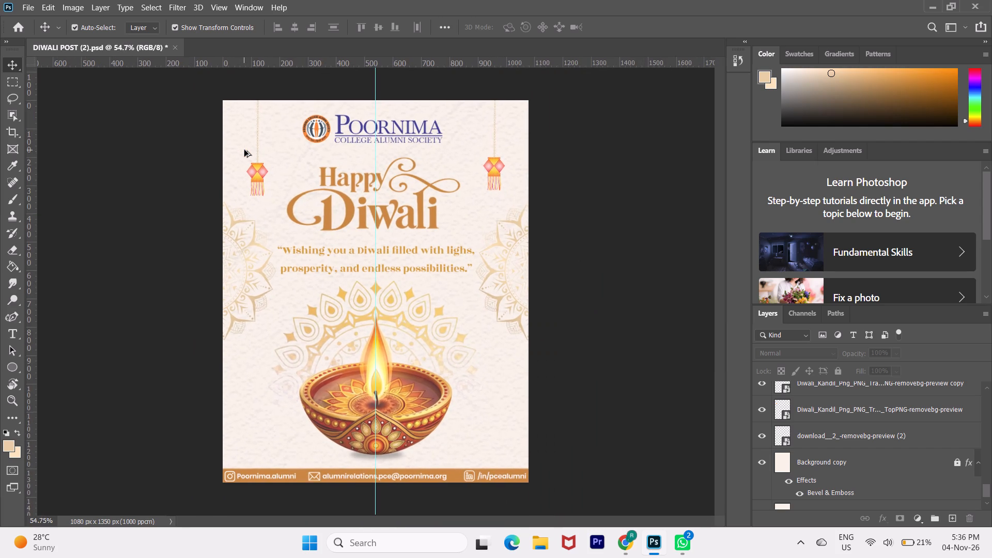
scroll(244, 150, "down", 1, "alt")
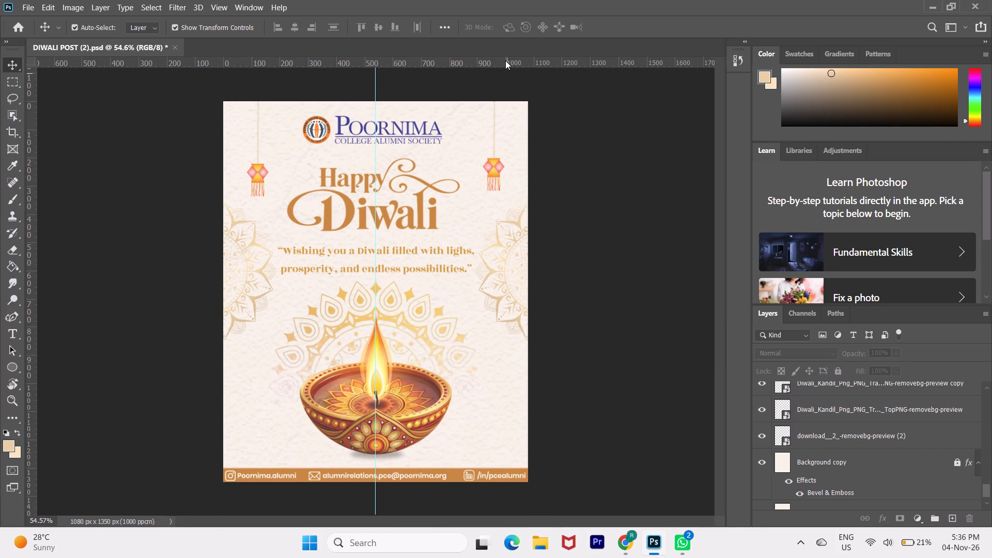
left_click_drag(505, 60, 500, 142)
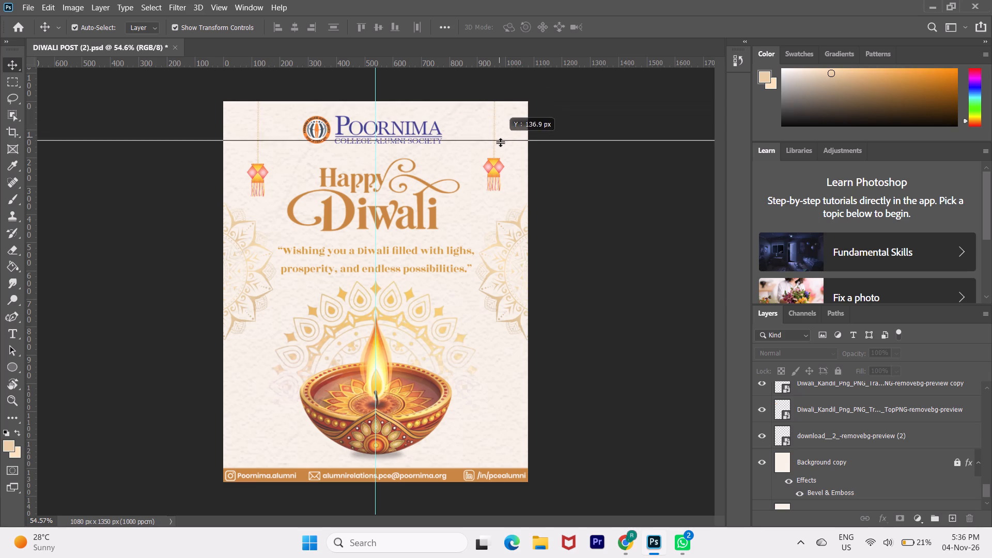
left_click_drag(500, 142, 505, 157)
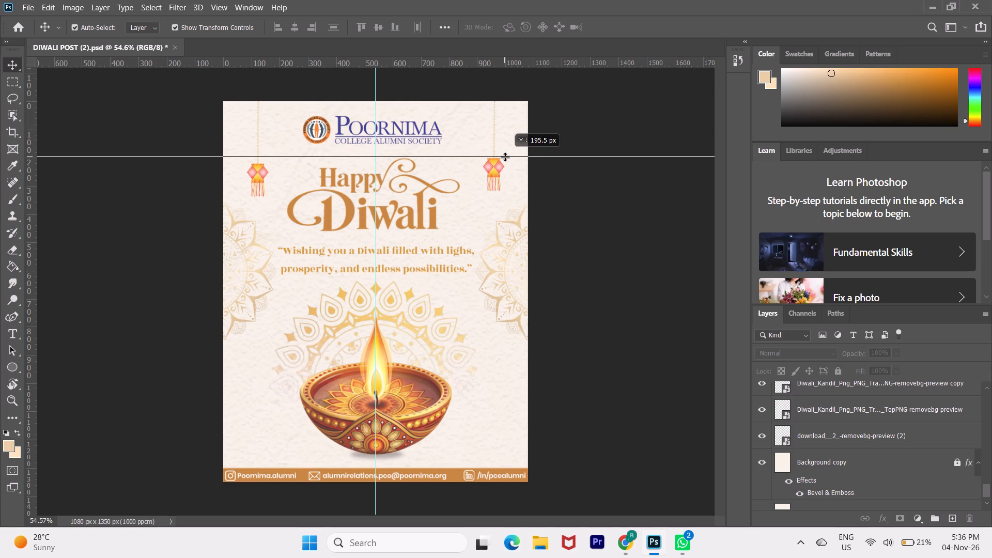
left_click_drag(505, 157, 505, 158)
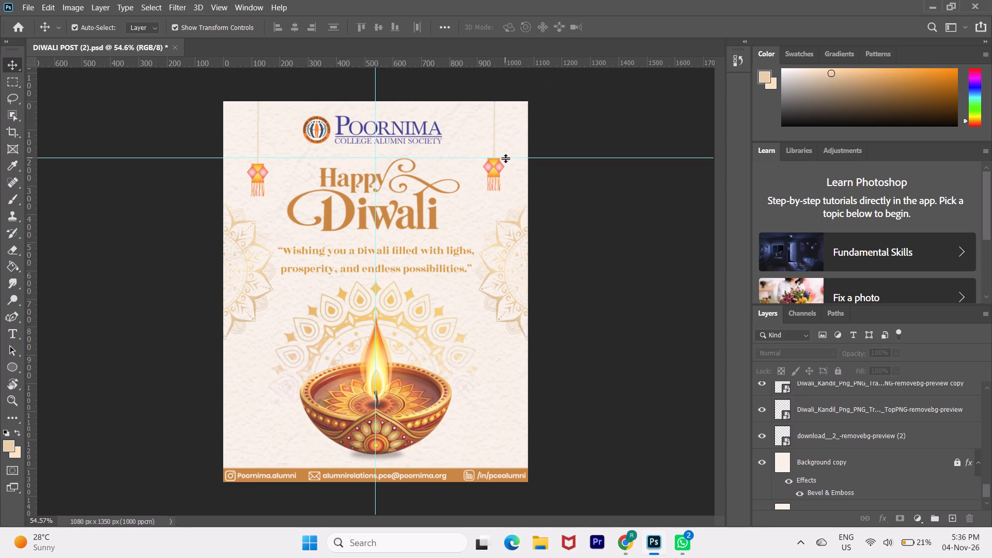
Raise the left hanging chain 20 px so its lower end meets the horizontal guide, and deselect it.
scroll(505, 158, "up", 1, "alt")
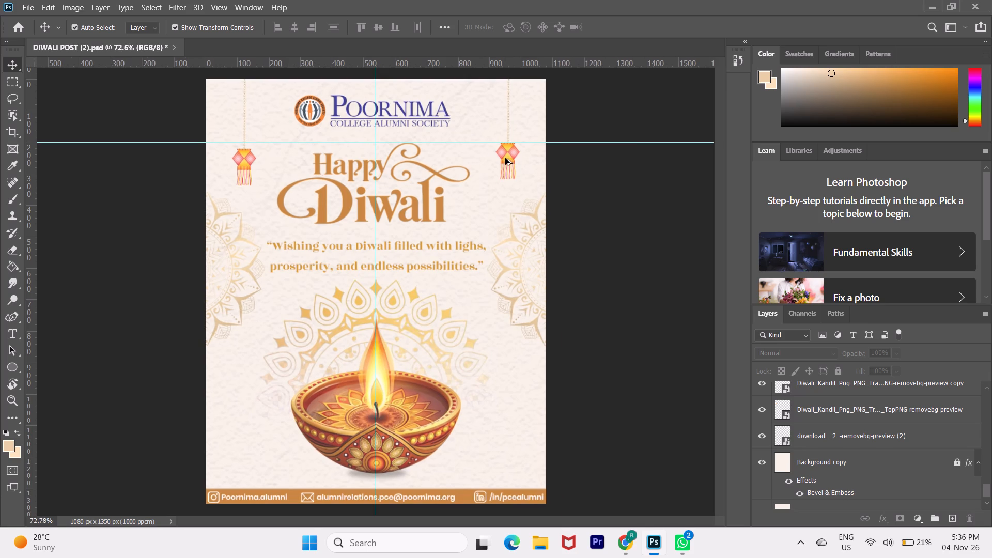
scroll(505, 158, "up", 3, "alt")
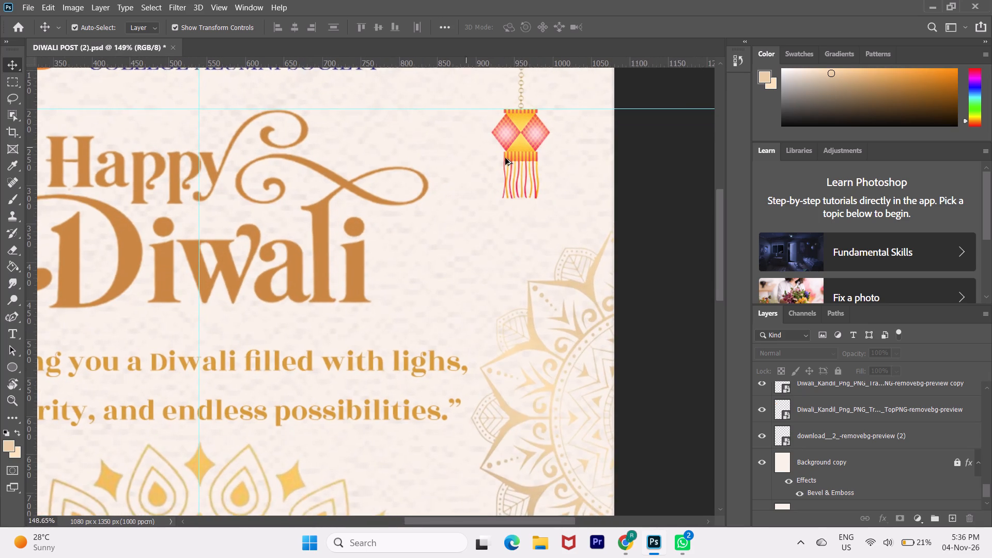
scroll(505, 158, "up", 1, "alt")
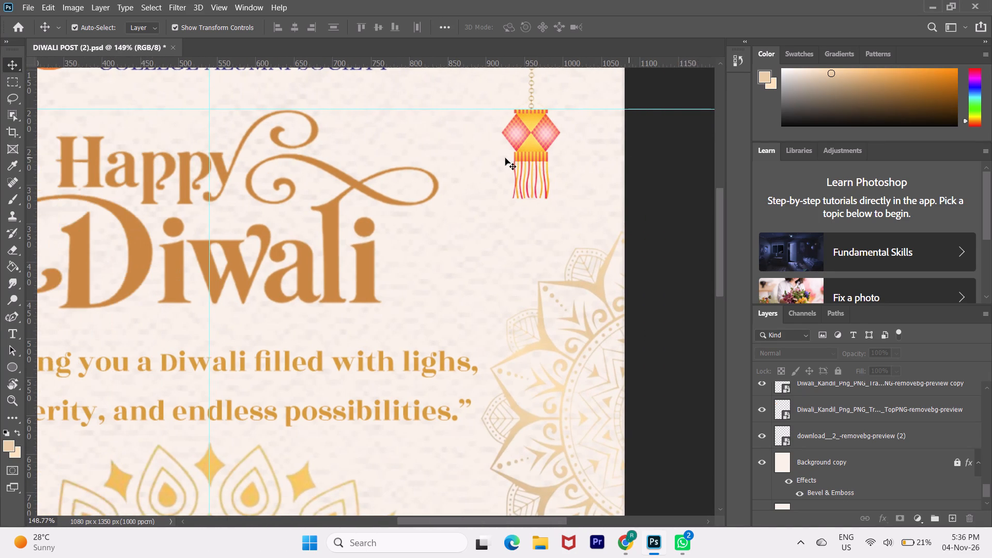
scroll(505, 158, "left", 4)
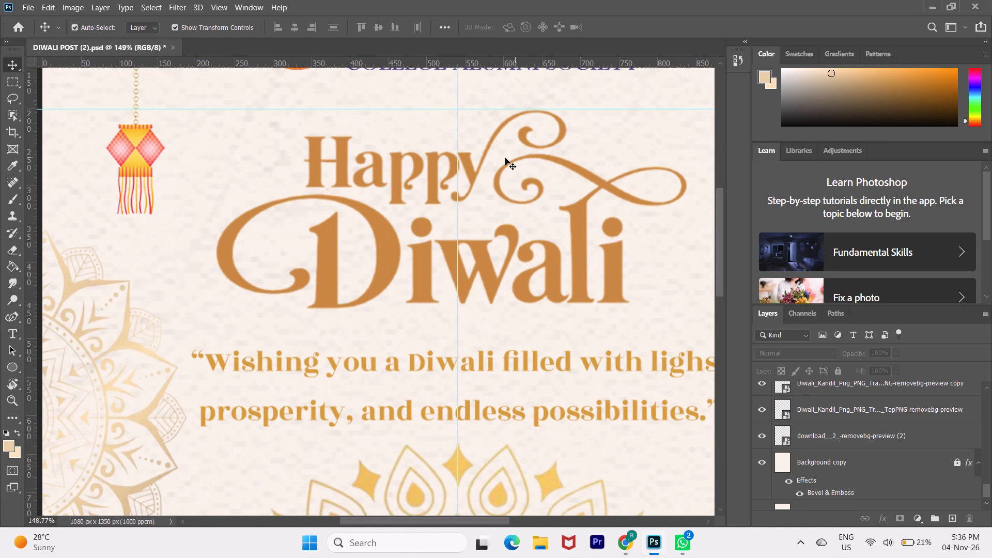
left_click(135, 104)
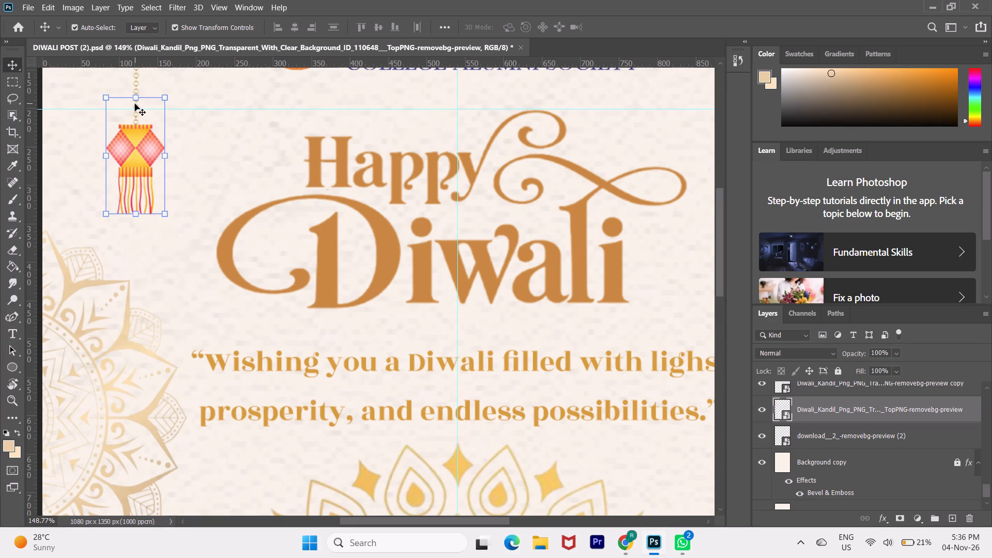
left_click(135, 81)
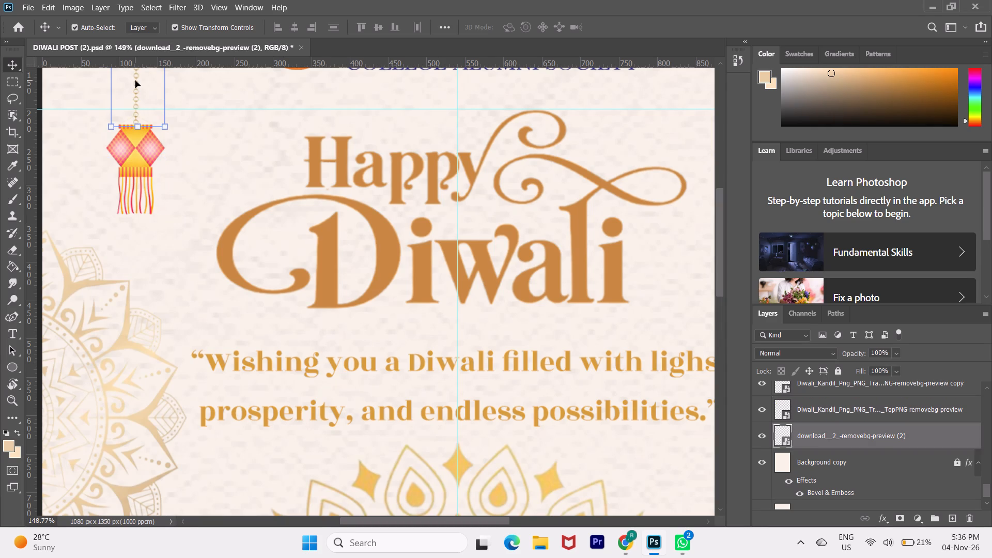
key("shift+Up")
key("shift+Up")
left_click(196, 161)
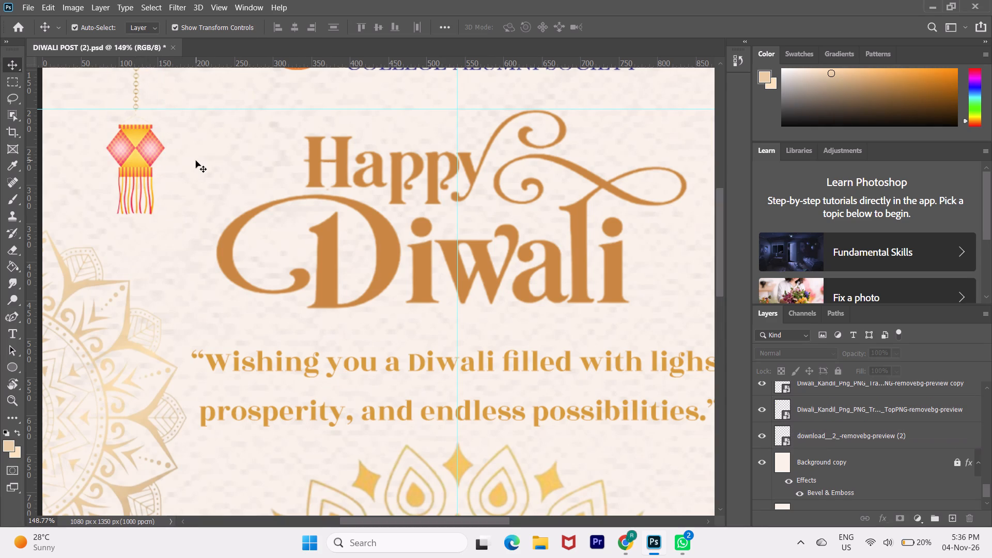
Raise the left lantern 20 px so its top edge lines up with the horizontal guide, and deselect it.
left_click(143, 150)
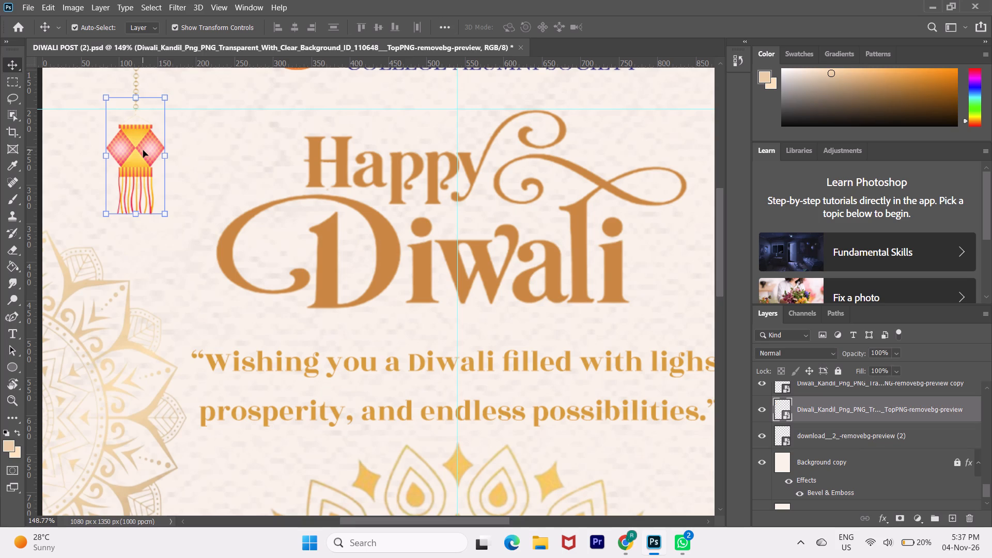
key("shift+Up")
key("shift+Up")
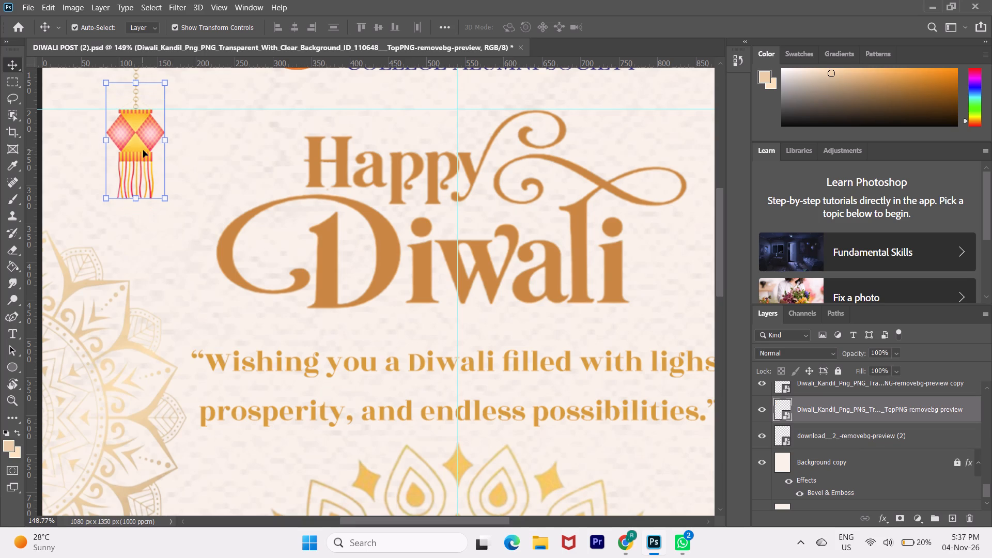
left_click(190, 153)
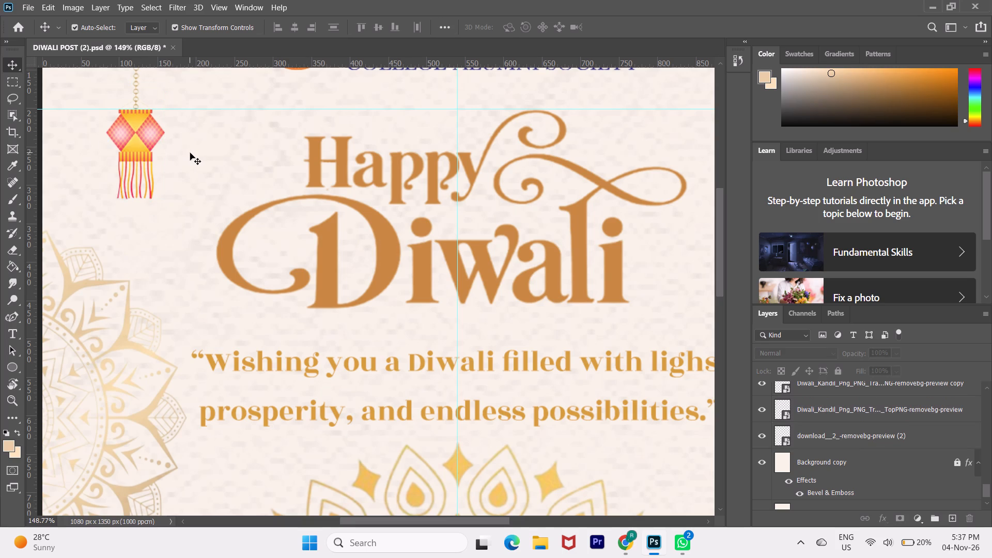
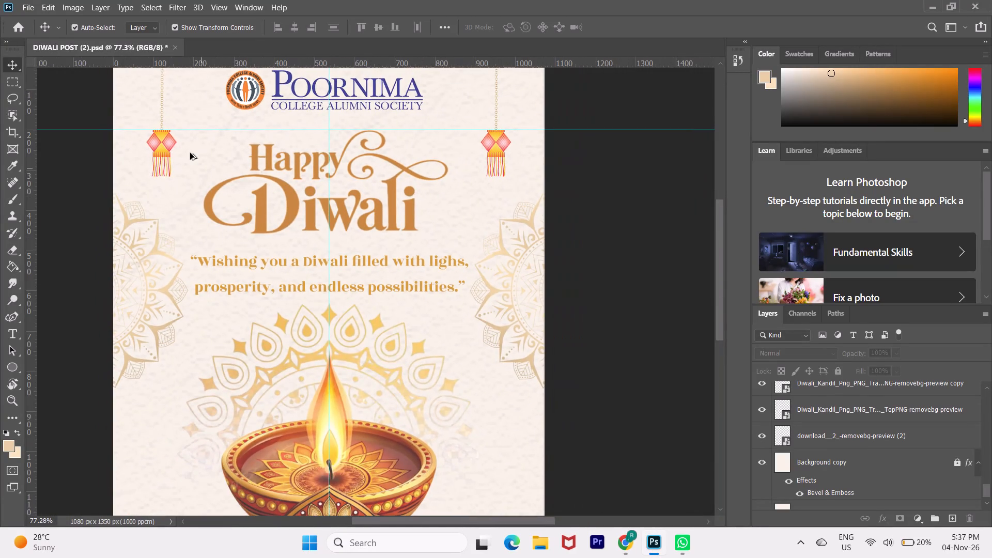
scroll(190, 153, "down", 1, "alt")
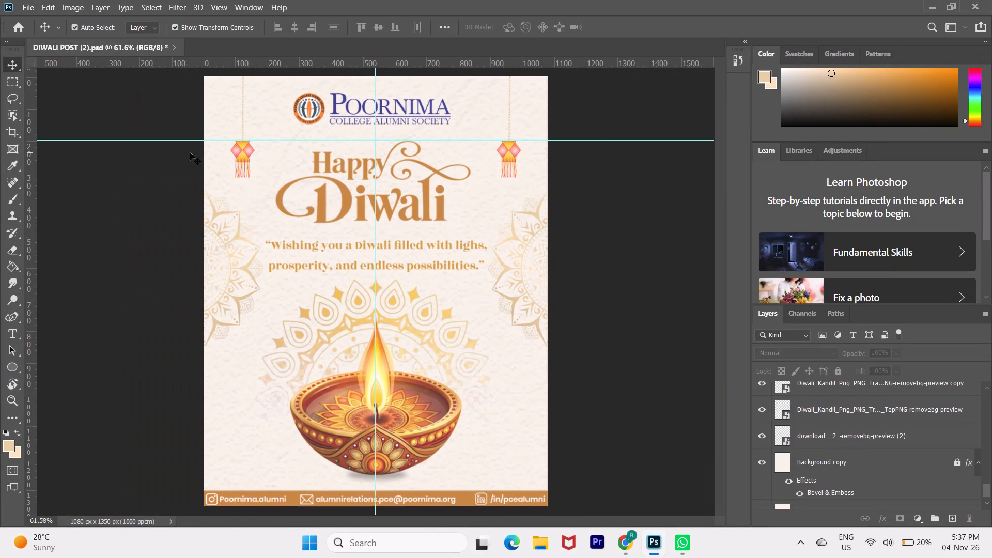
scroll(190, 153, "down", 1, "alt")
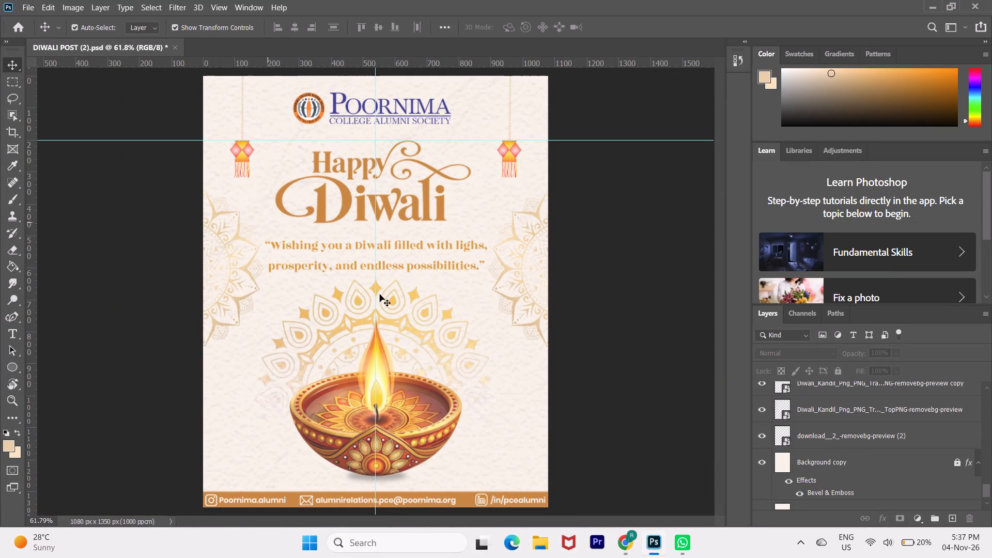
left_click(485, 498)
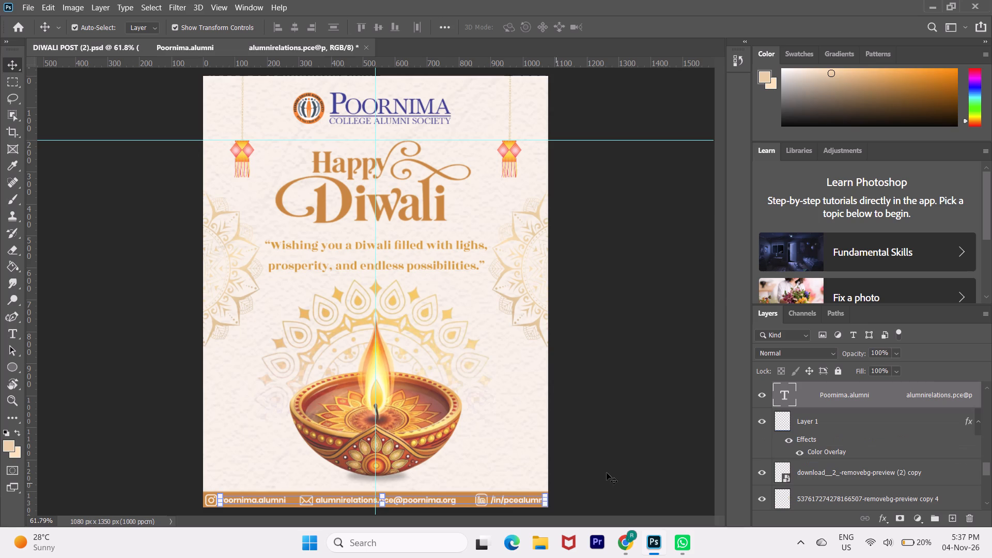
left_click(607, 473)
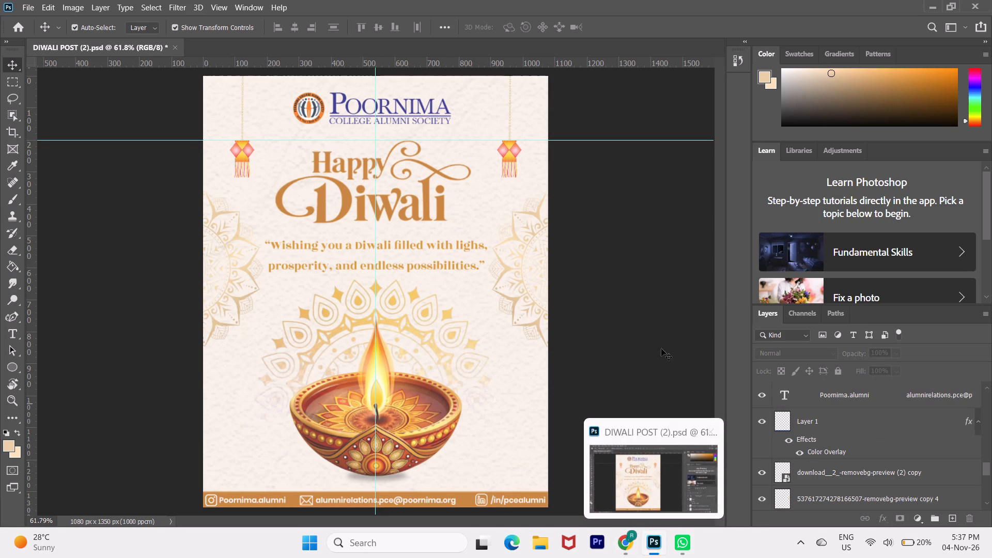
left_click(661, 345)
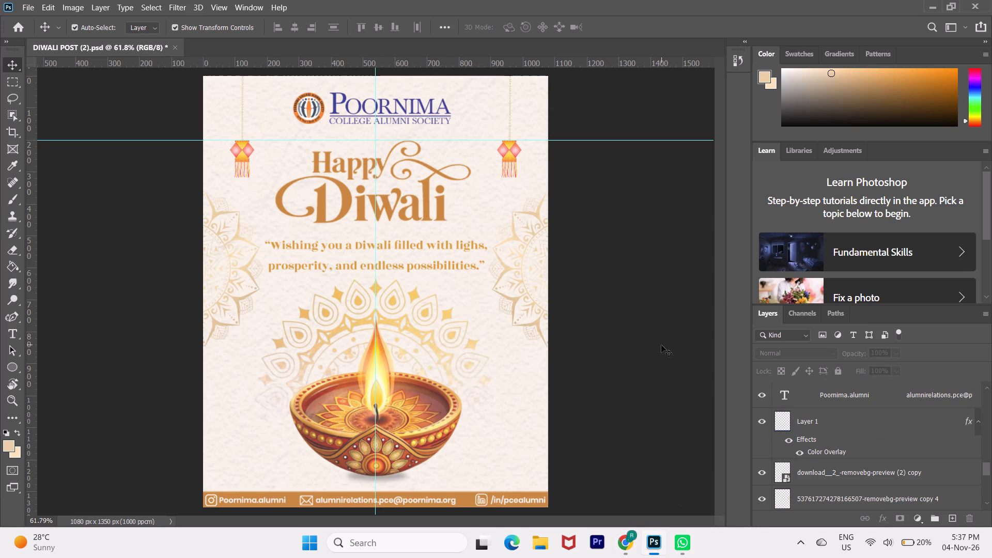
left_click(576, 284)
Switch to the Icons8 LinkedIn icons page in Chrome and close the open icon's details.
left_click(622, 535)
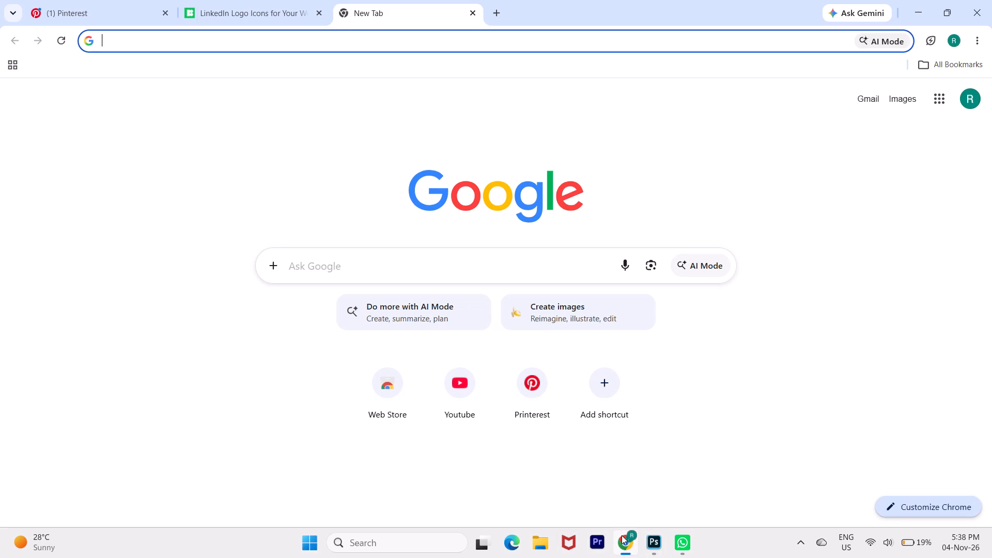
left_click(781, 351)
left_click(781, 351)
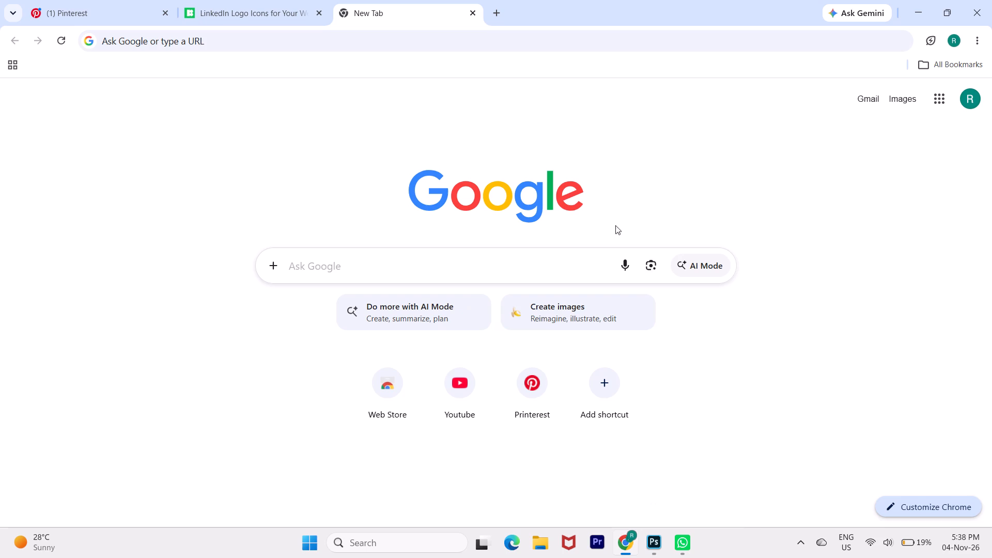
left_click(269, 1)
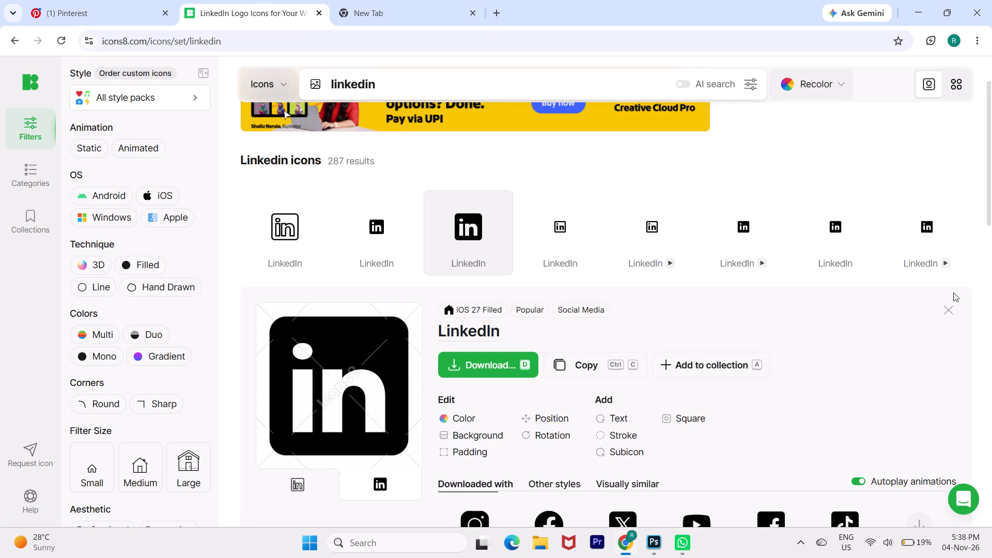
left_click(948, 305)
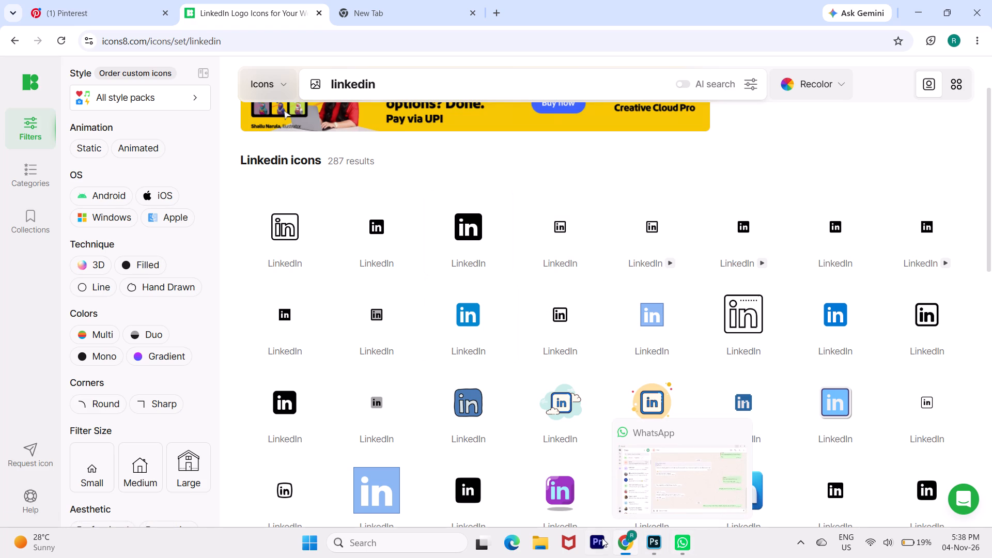
In File Explorer, delete the LinkedIn icon file named linked from the Downloads folder.
left_click(532, 538)
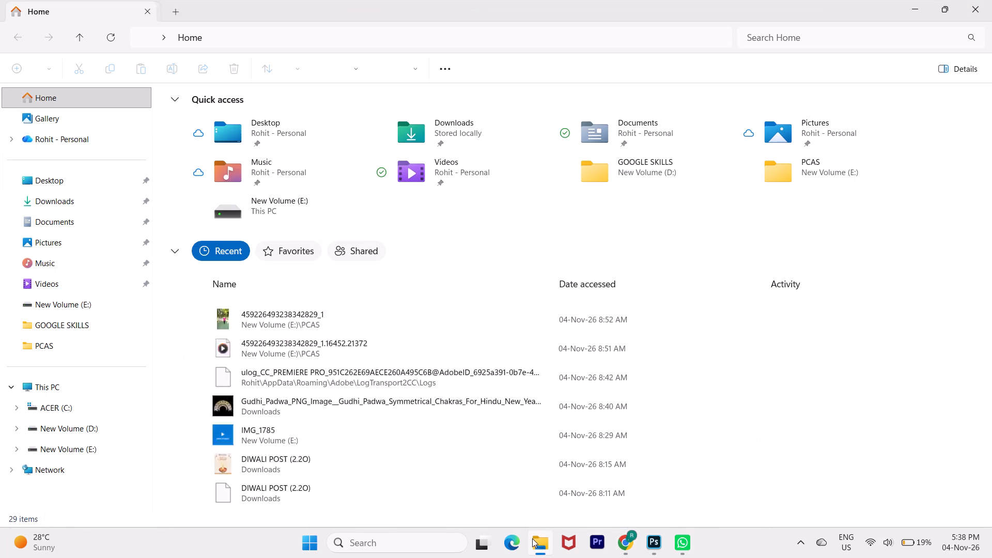
double_click(467, 126)
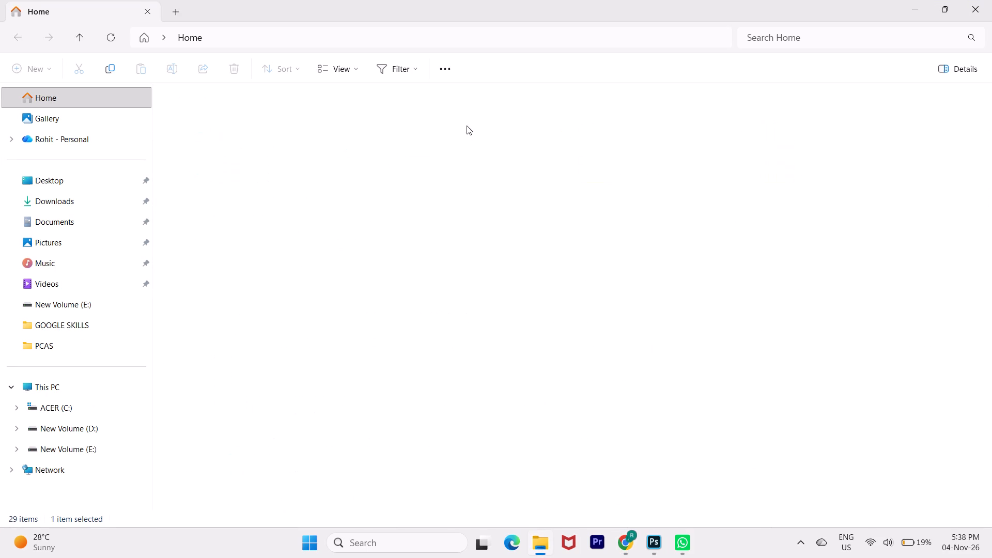
scroll(467, 126, "down", 8)
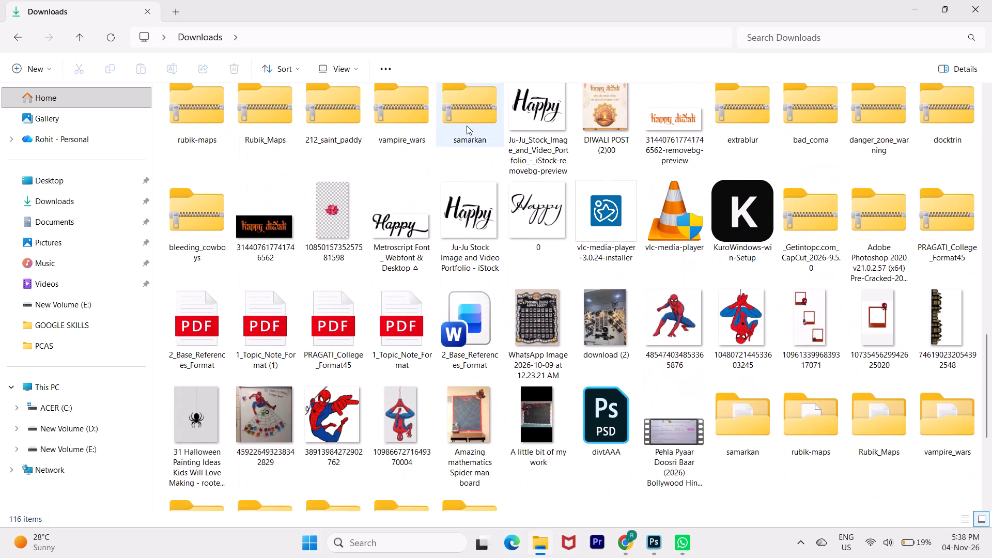
scroll(467, 126, "down", 5)
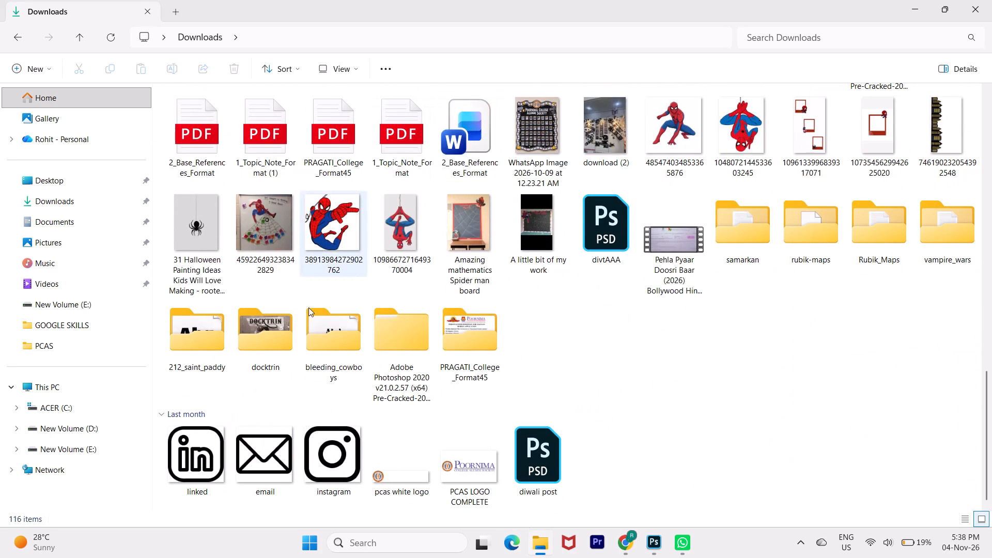
left_click(172, 460)
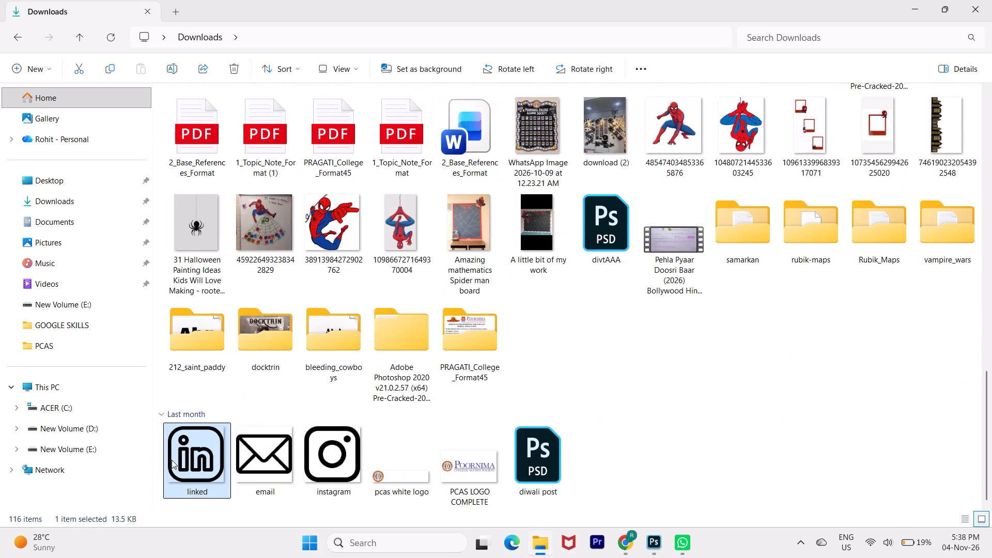
key("Delete")
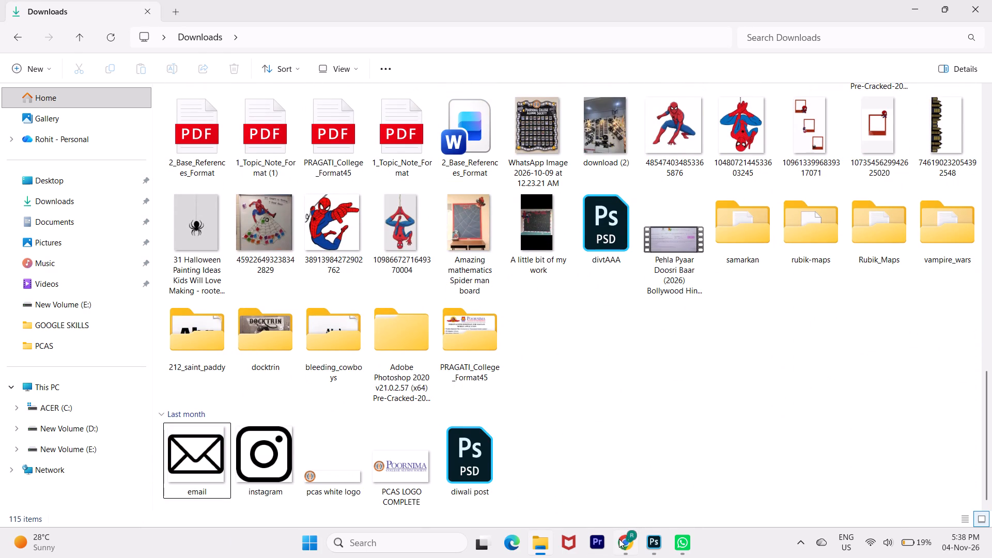
Back on the Icons8 page in Chrome, download the black iOS 27 Filled LinkedIn icon as a 50×50 PNG and dismiss the attribution notice.
left_click(618, 539)
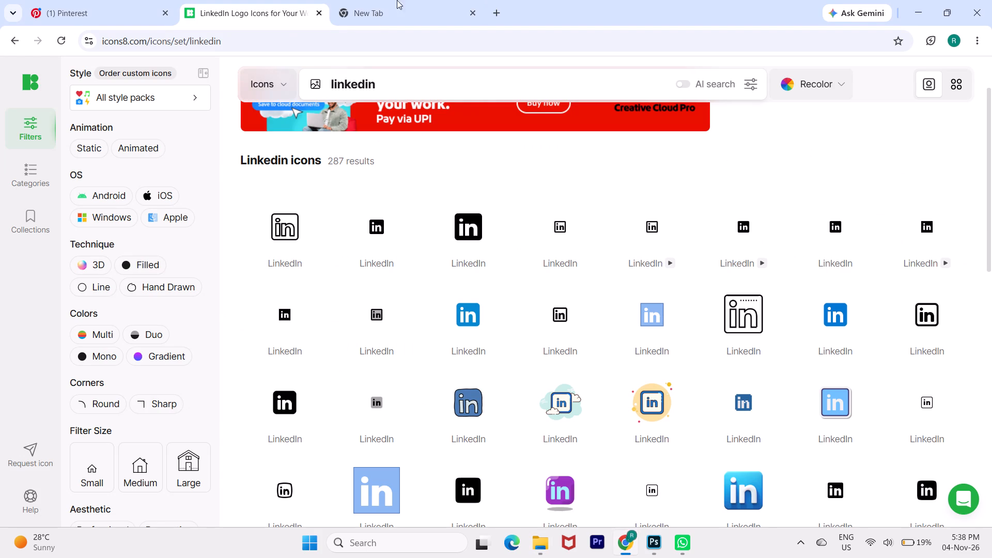
left_click(463, 247)
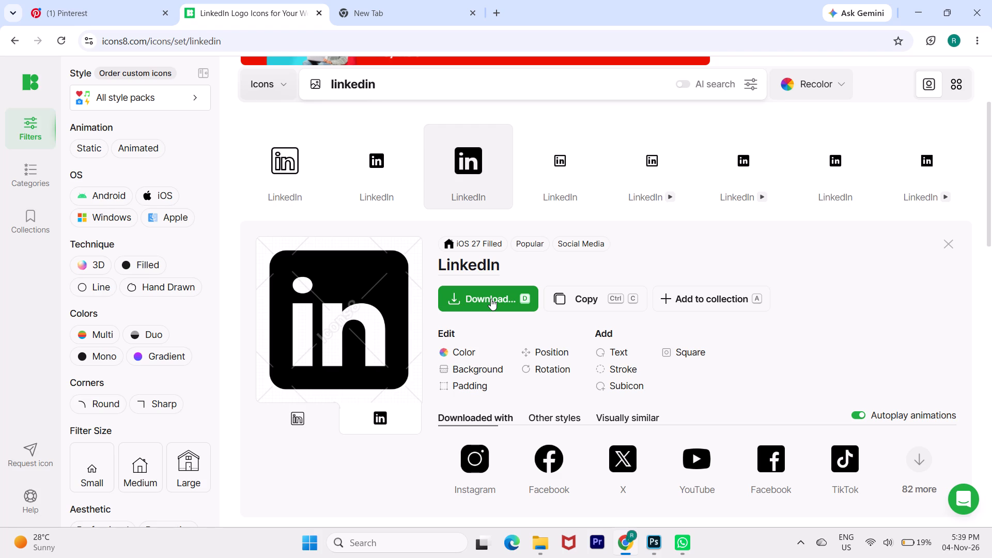
left_click(491, 299)
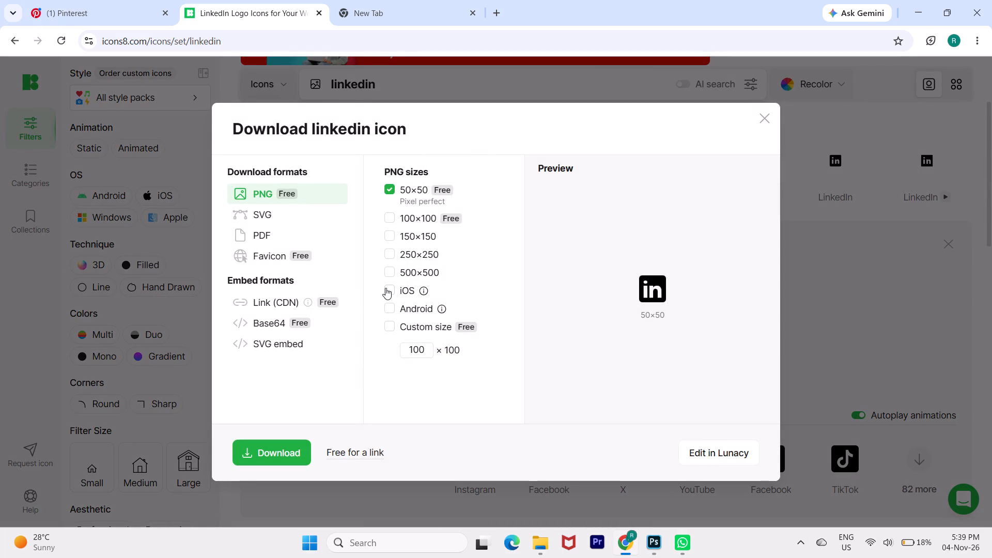
left_click(277, 457)
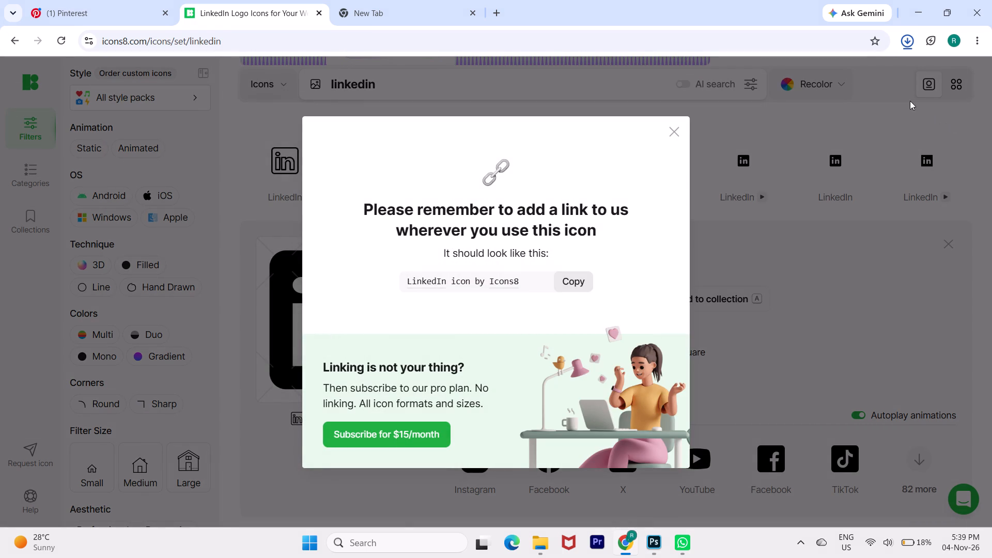
left_click(671, 126)
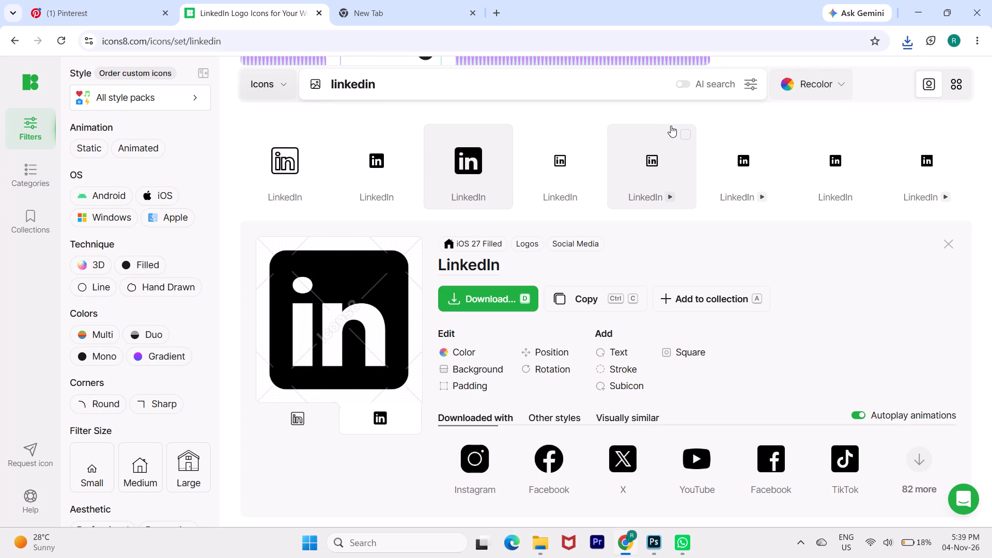
Place the downloaded icons8-linkedin-50.png into the DIWALI POST (2).psd document in Photoshop.
left_click_drag(812, 72, 717, 379)
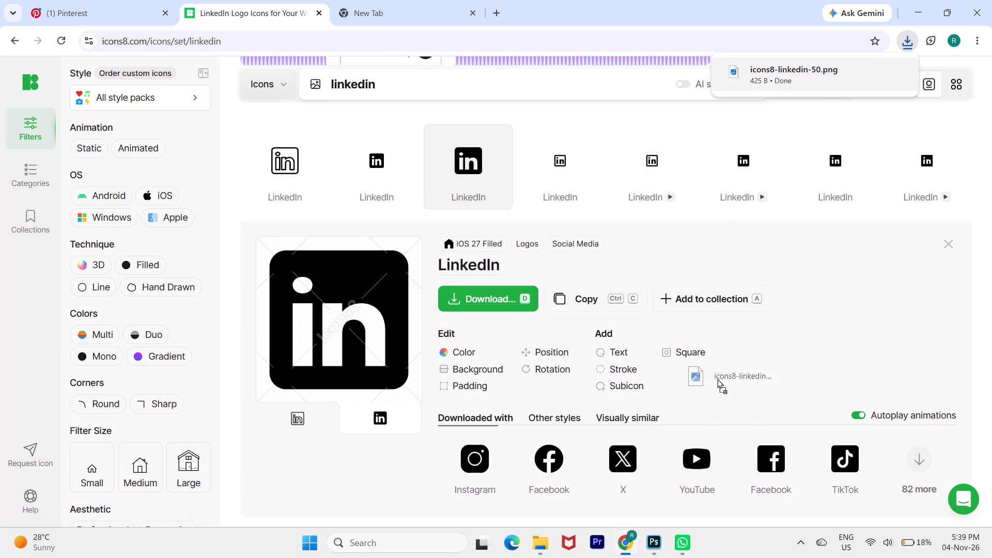
left_click_drag(717, 379, 651, 549)
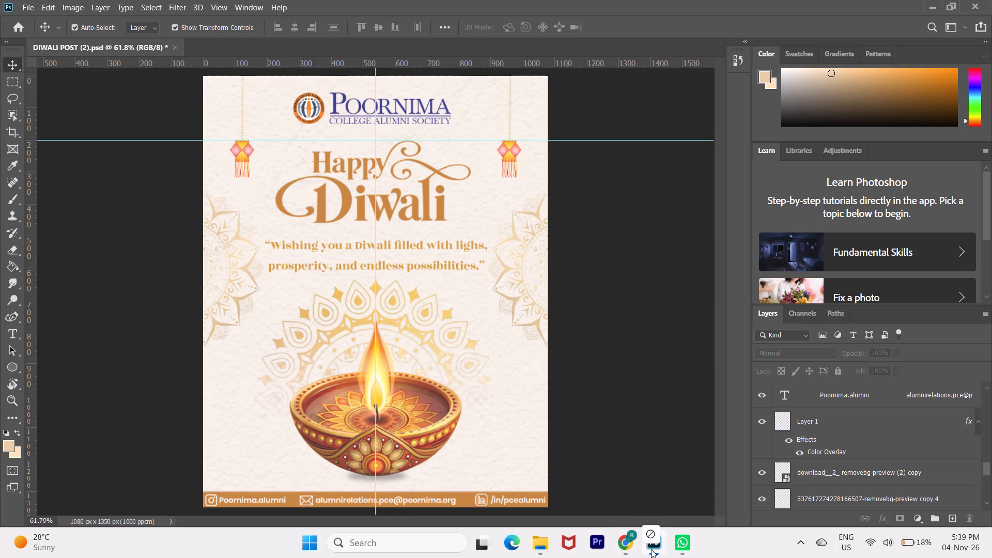
left_click_drag(651, 549, 465, 459)
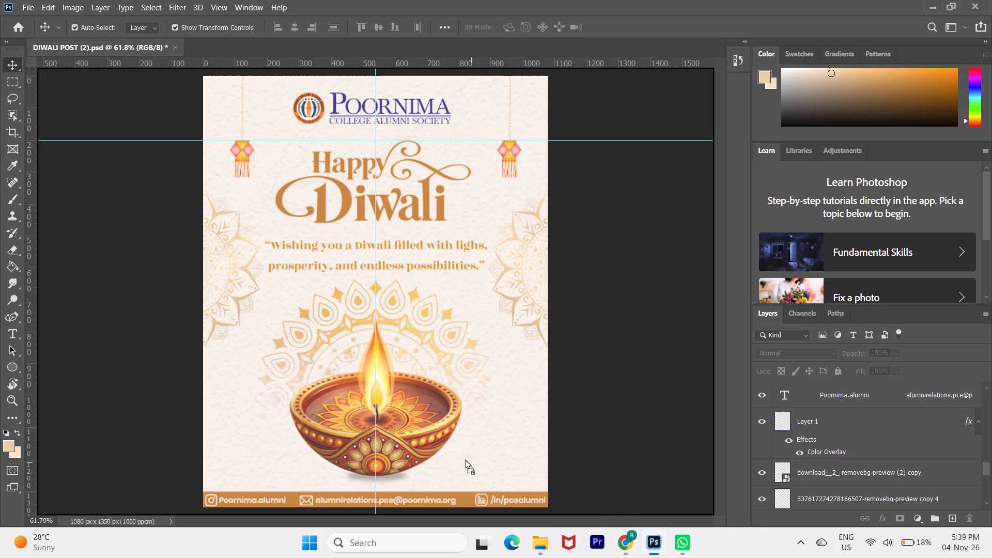
left_click_drag(465, 459, 506, 426)
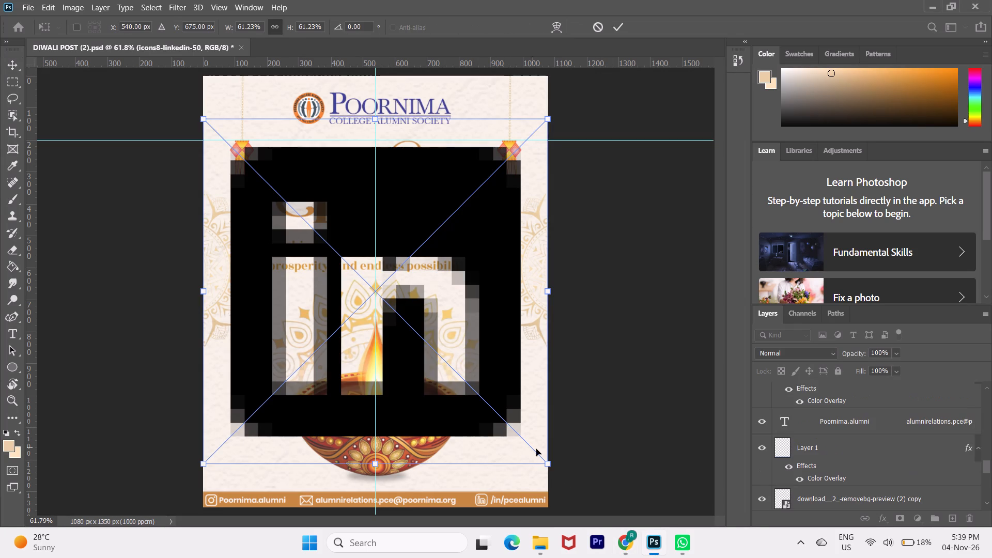
Scale the placed LinkedIn icon to about 5.9%, set it beside the diya above the footer's LinkedIn handle, and deselect it.
left_click_drag(549, 464, 439, 382)
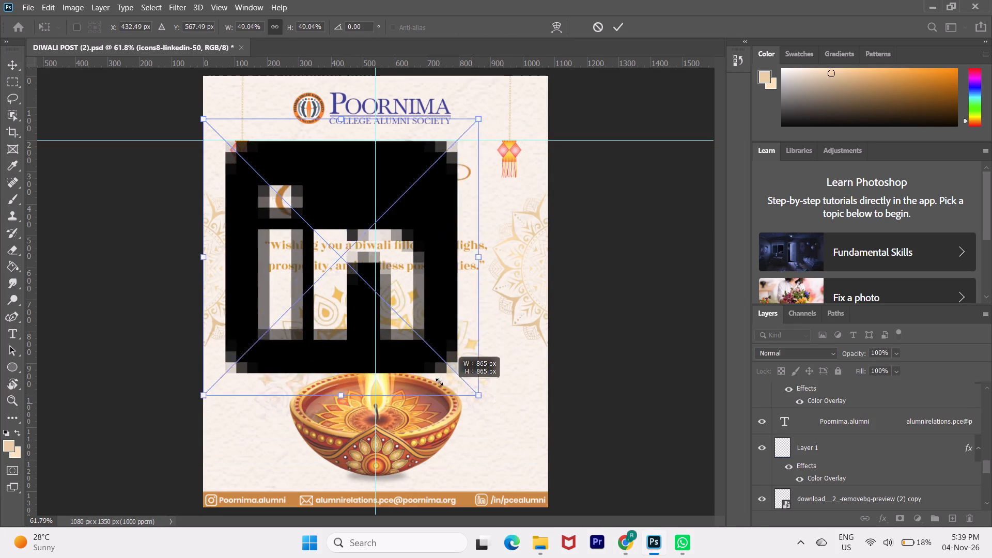
left_click_drag(439, 382, 223, 245)
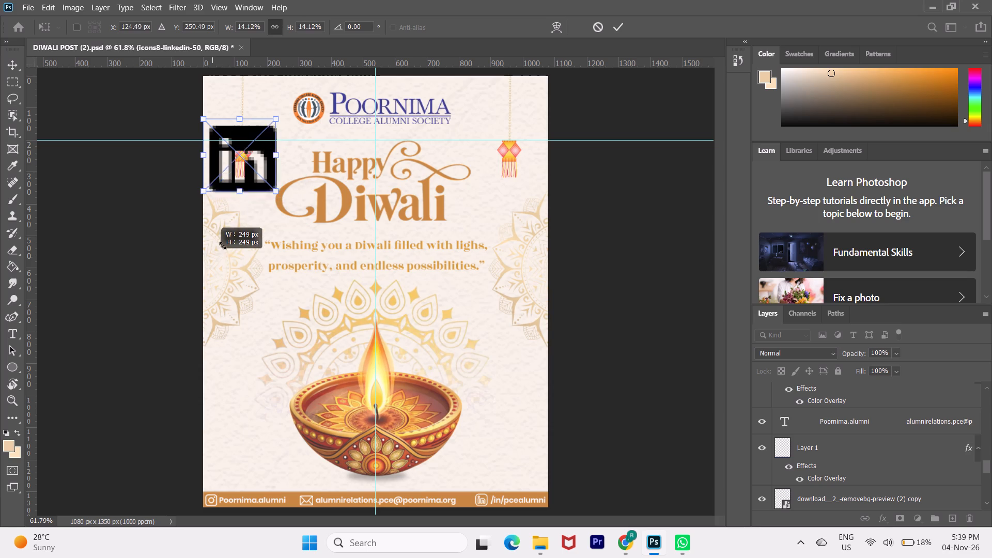
left_click_drag(223, 245, 239, 130)
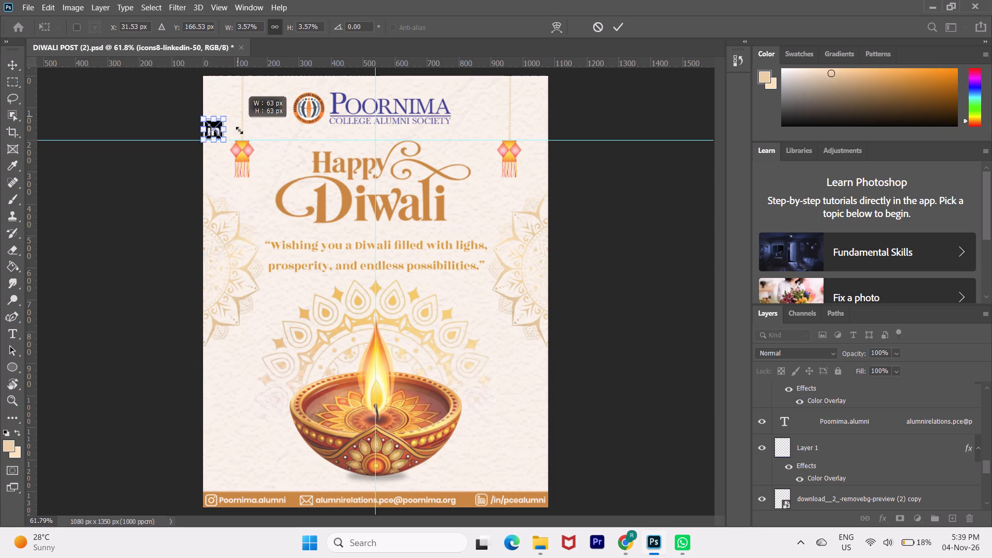
left_click_drag(239, 130, 245, 145)
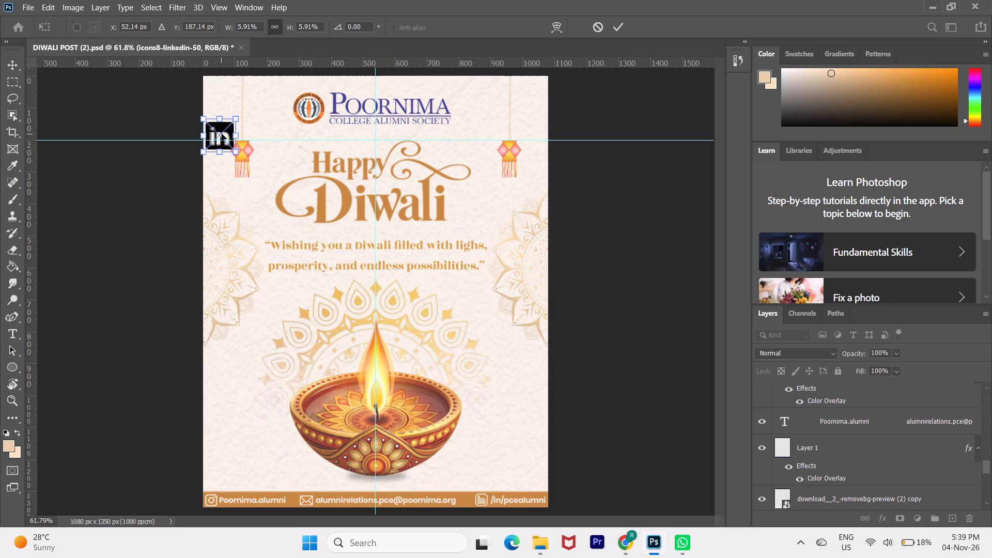
left_click_drag(222, 134, 476, 387)
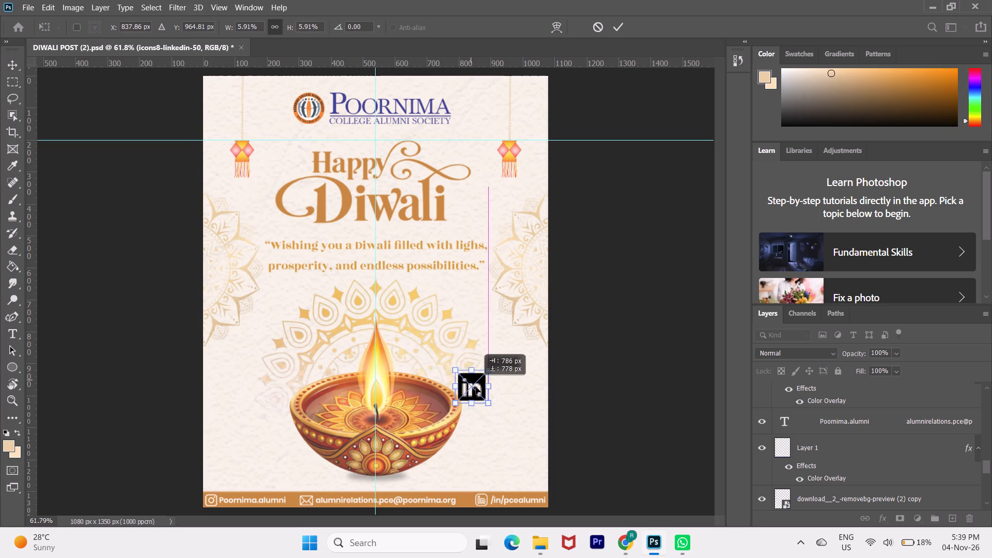
left_click_drag(476, 387, 492, 433)
key("Return")
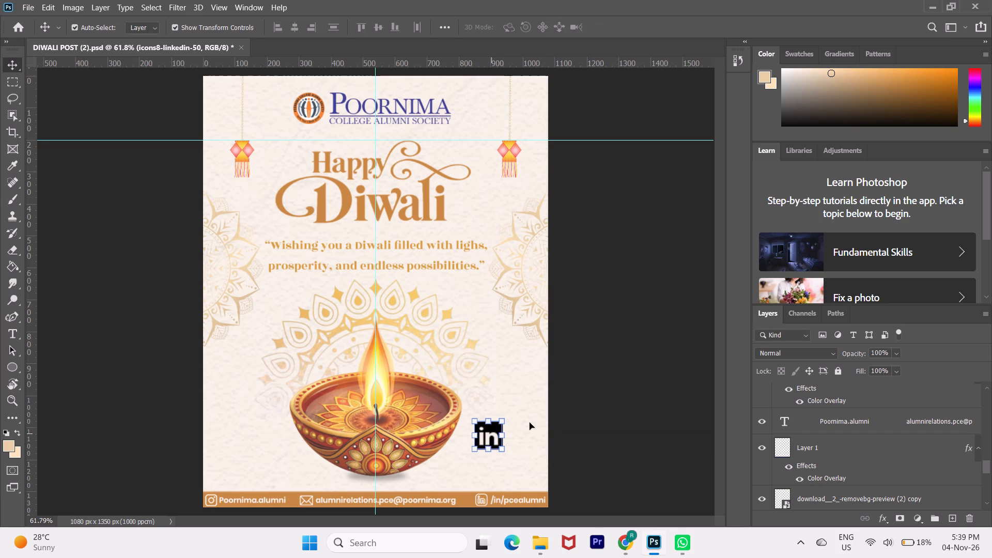
left_click(591, 406)
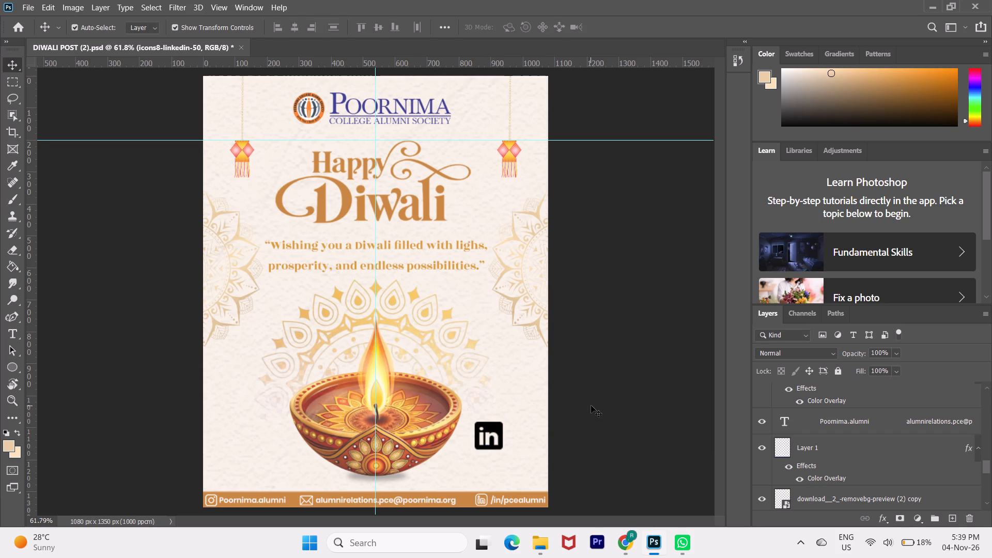
Delete the old LinkedIn icon layer named linked from the footer.
scroll(884, 450, "down", 5)
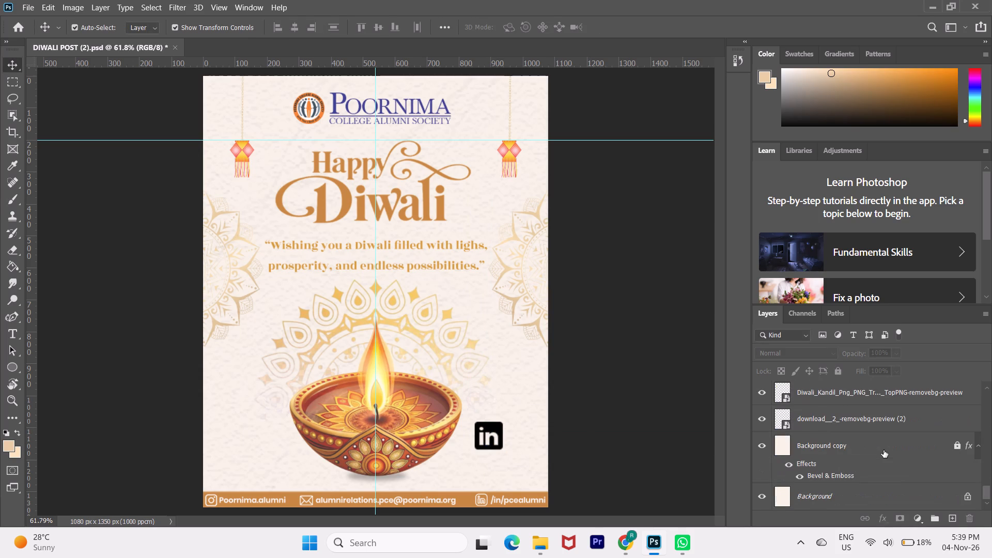
scroll(884, 450, "down", 1)
scroll(884, 450, "up", 1)
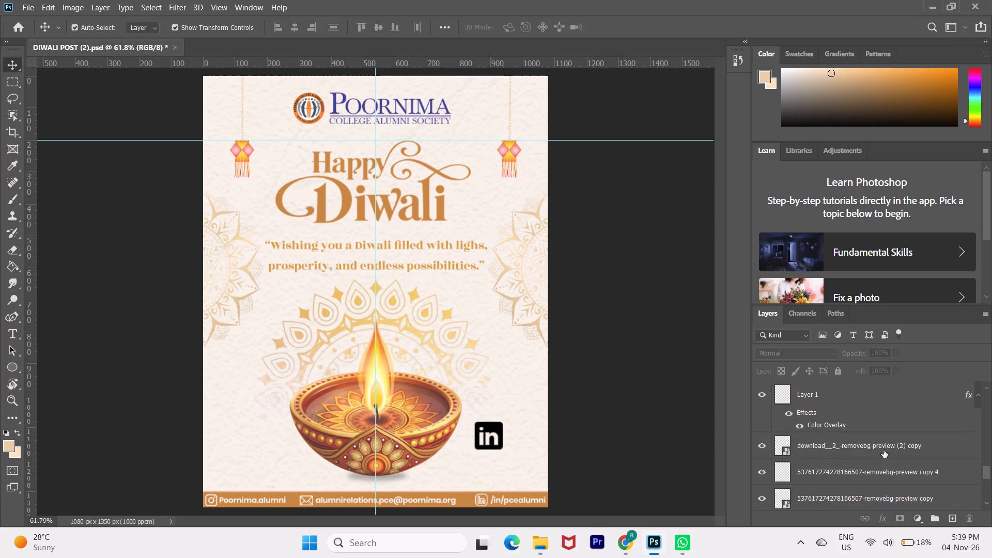
scroll(884, 450, "up", 3)
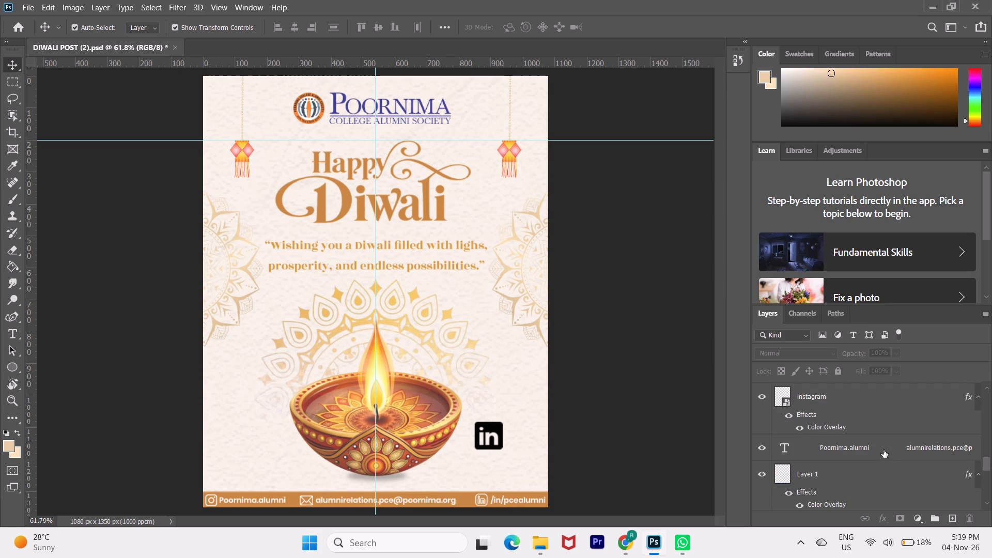
scroll(884, 450, "up", 2)
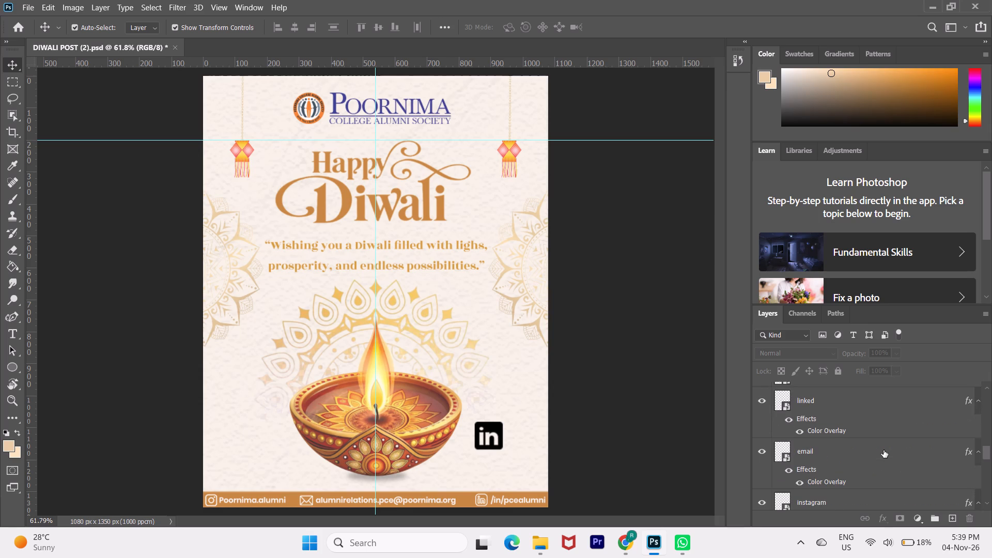
left_click(853, 416)
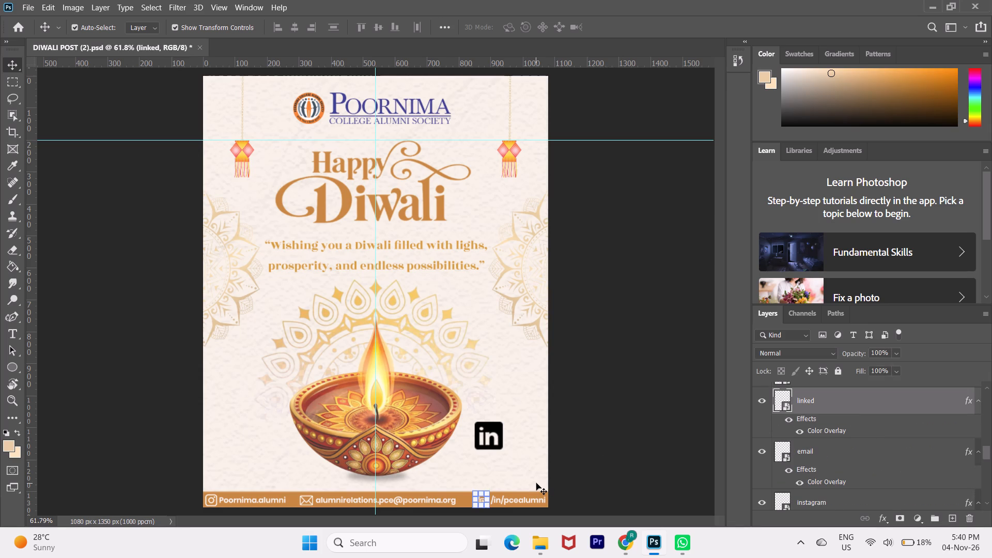
key("Delete")
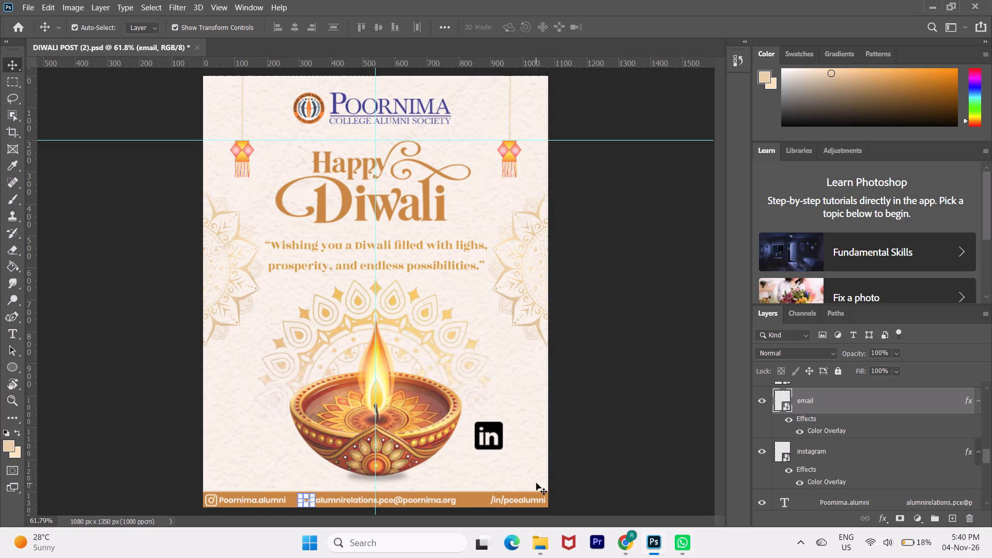
Apply a Normal Color Overlay in orange #c98940 at 100% opacity to the icons8-linkedin-50 layer.
left_click(481, 442)
left_click(495, 429)
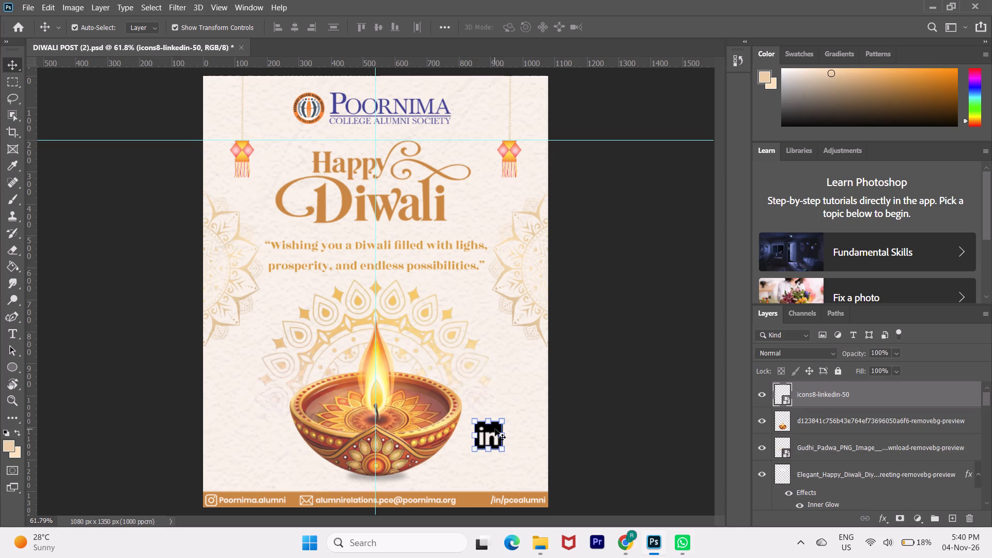
double_click(891, 398)
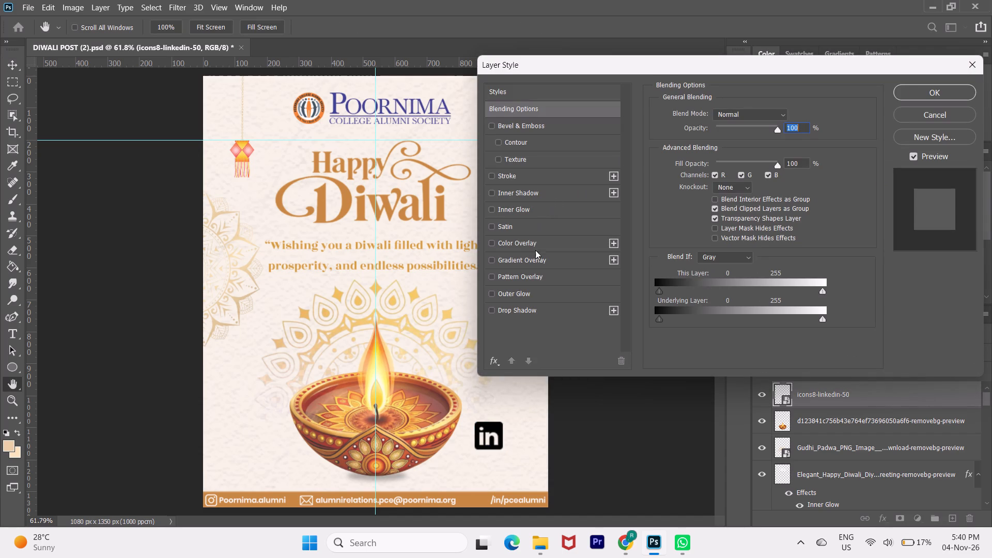
left_click(537, 244)
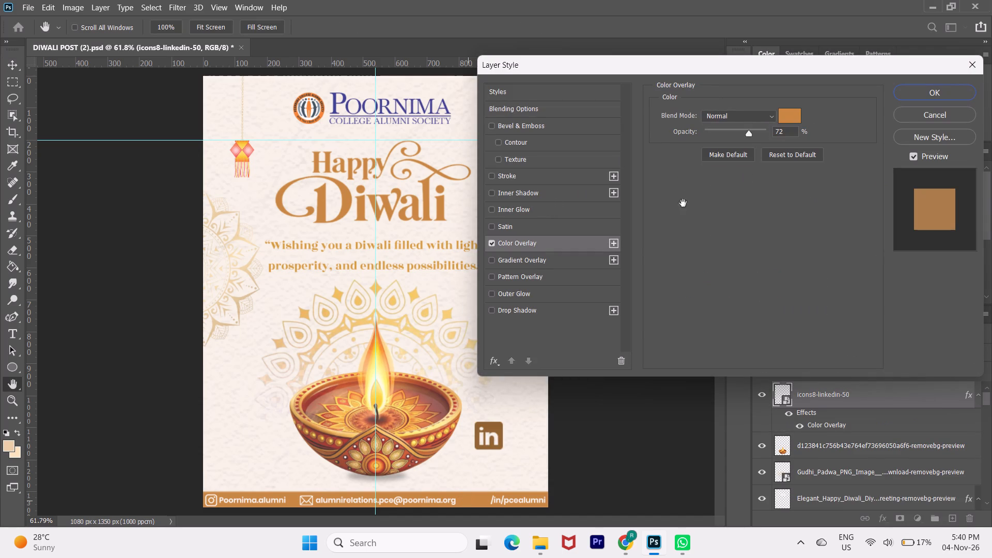
left_click(788, 114)
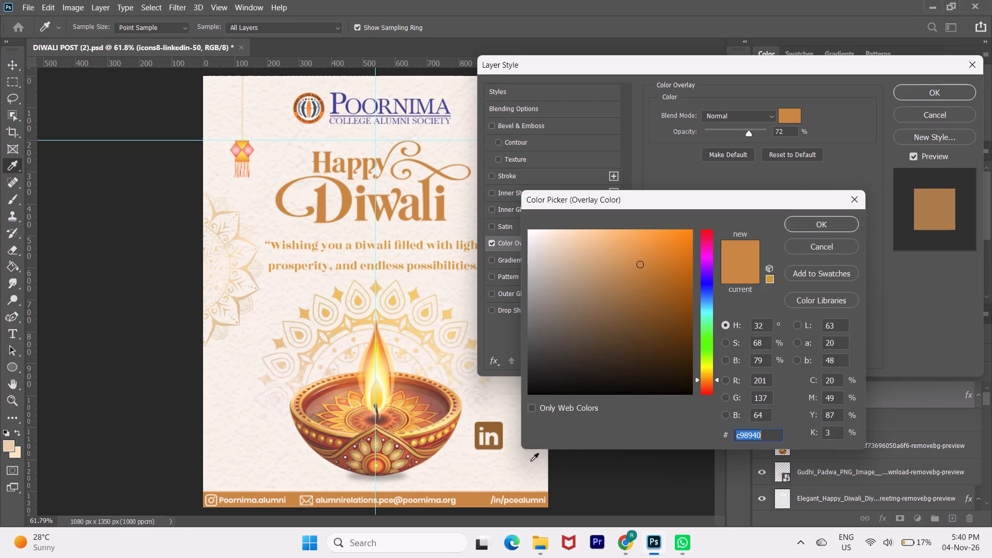
left_click(468, 502)
left_click(858, 203)
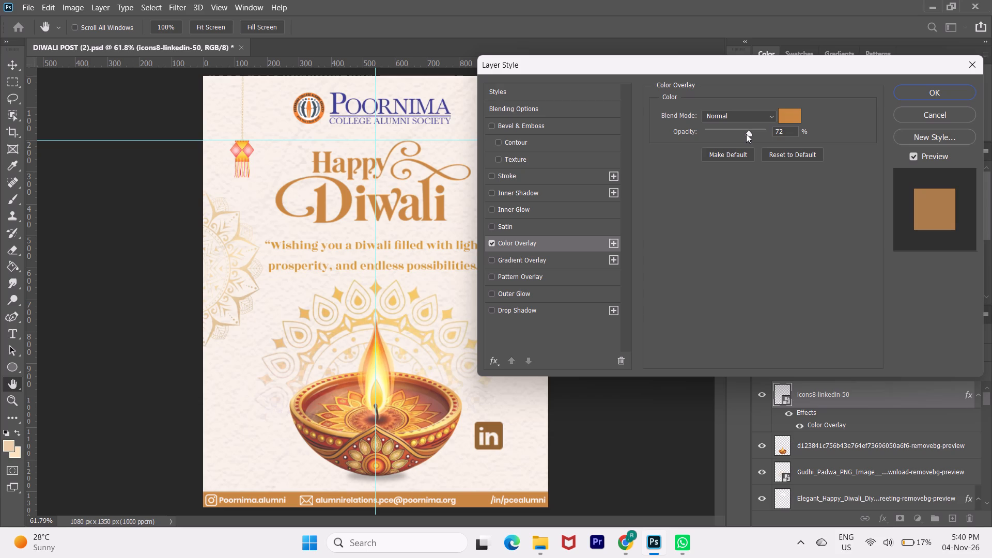
left_click_drag(747, 133, 812, 126)
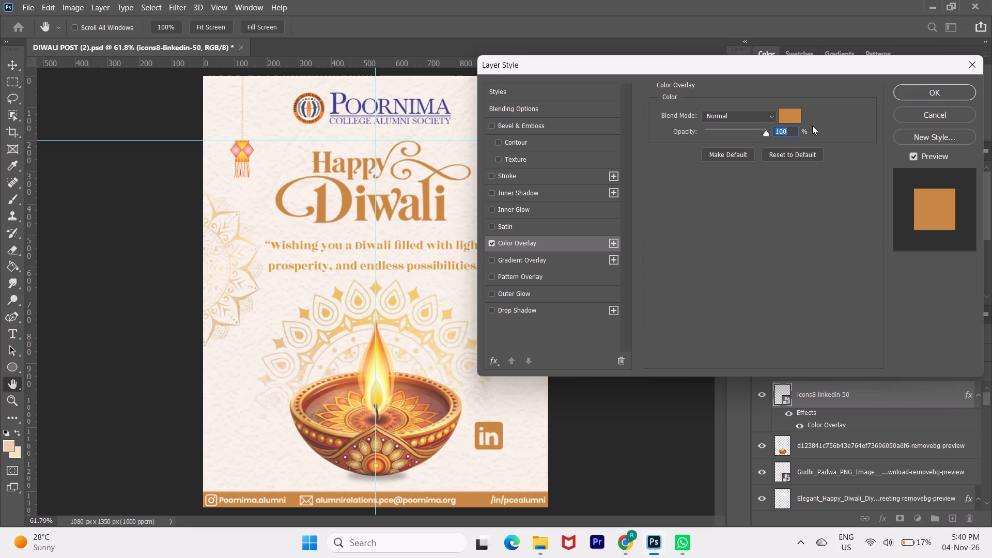
left_click(908, 89)
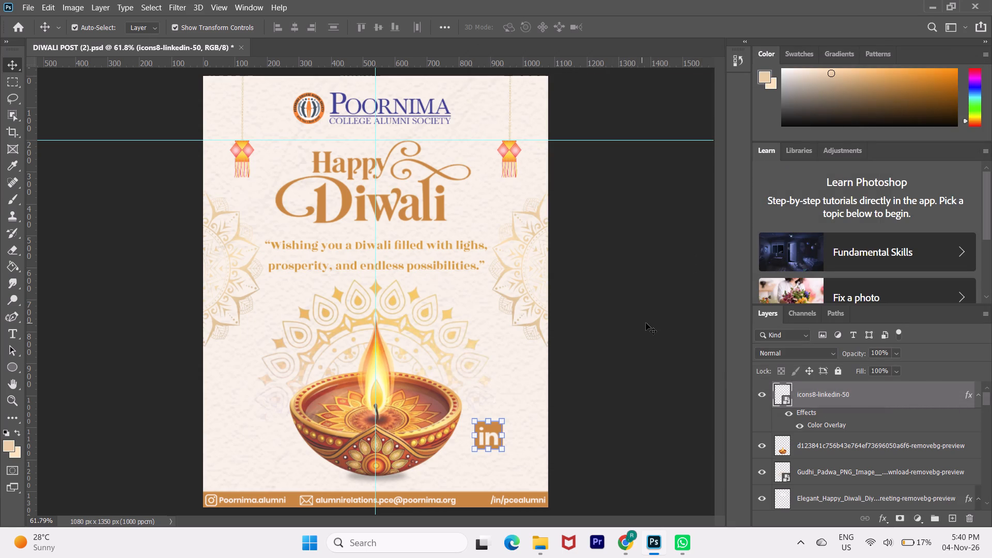
Scale the new LinkedIn icon to about 3.2% and move it straight down onto the footer bar, just before the /in/pcealumni handle.
double_click(502, 417)
left_click_drag(502, 417, 494, 431)
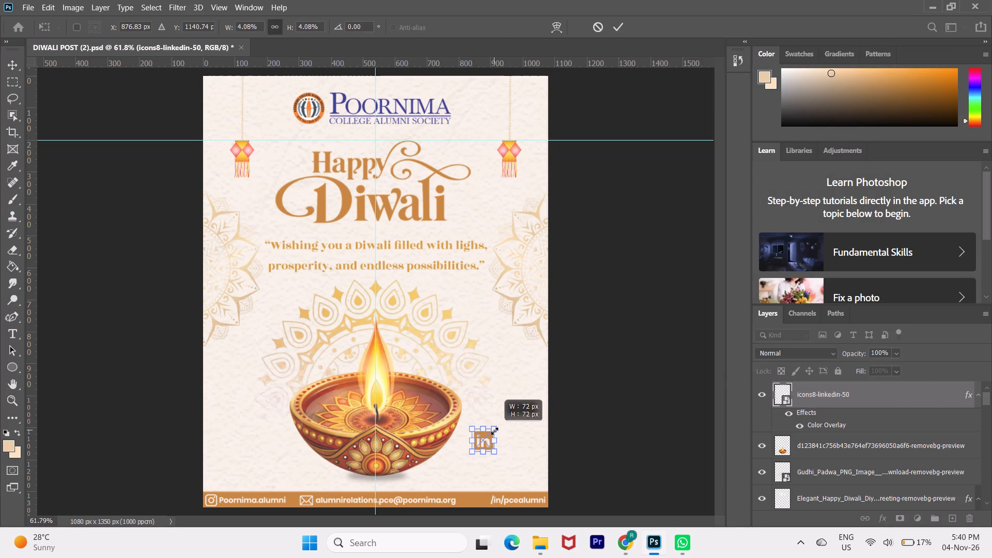
left_click_drag(494, 431, 492, 432)
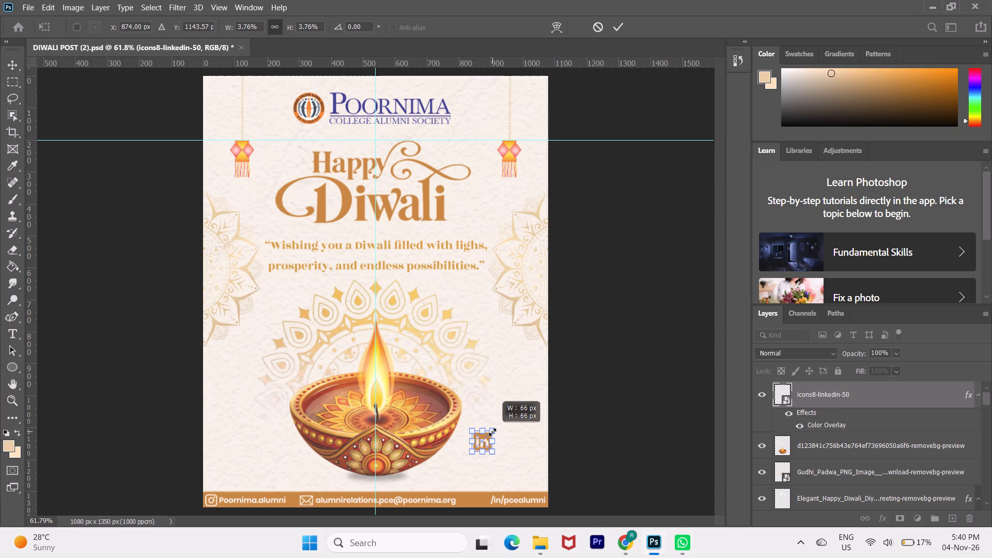
left_click_drag(492, 432, 490, 433)
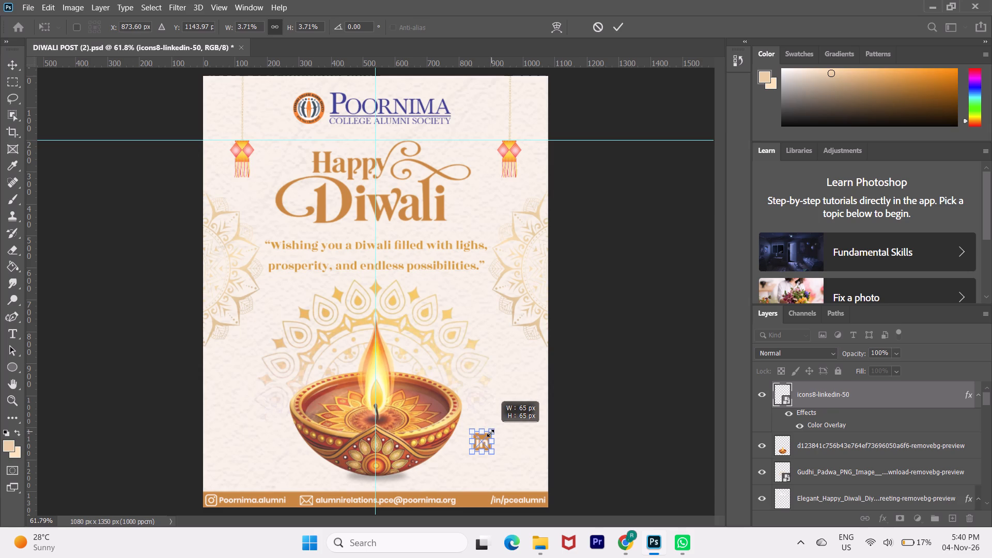
left_click_drag(490, 433, 490, 436)
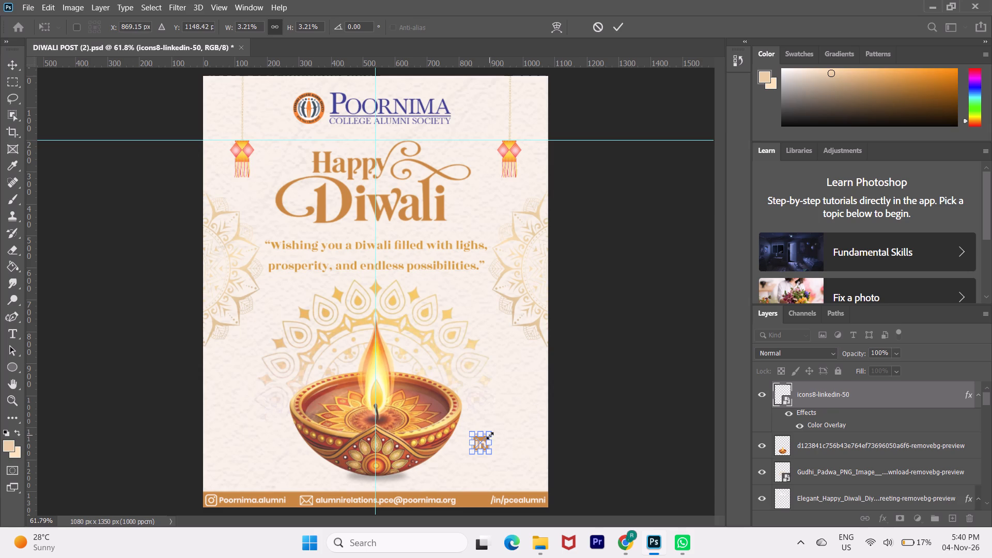
key("shift+Down")
key("shift+Down")
key("shift+Down")
key("shift+Down")
key("shift+Down")
key("shift+Down")
key("shift+Down")
key("shift+Down")
key("shift+Down")
key("shift+Down")
key("shift+Down")
key("shift+Down")
key("shift+Down")
key("shift+Down")
key("shift+Down")
key("shift+Down")
key("shift+Down")
key("shift+Down")
key("shift+Down")
key("shift+Down")
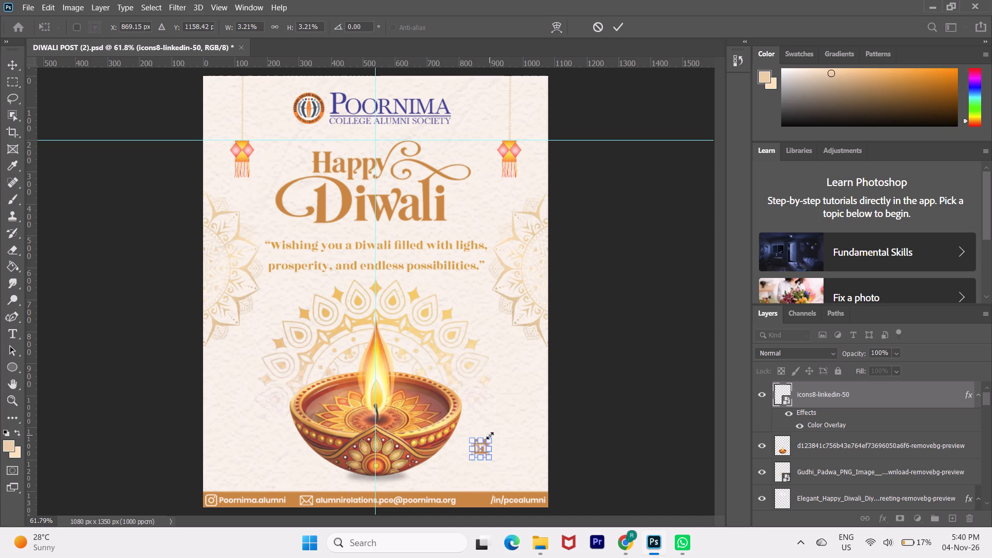
key("shift+Down")
key("shift+Down")
key("shift+Down")
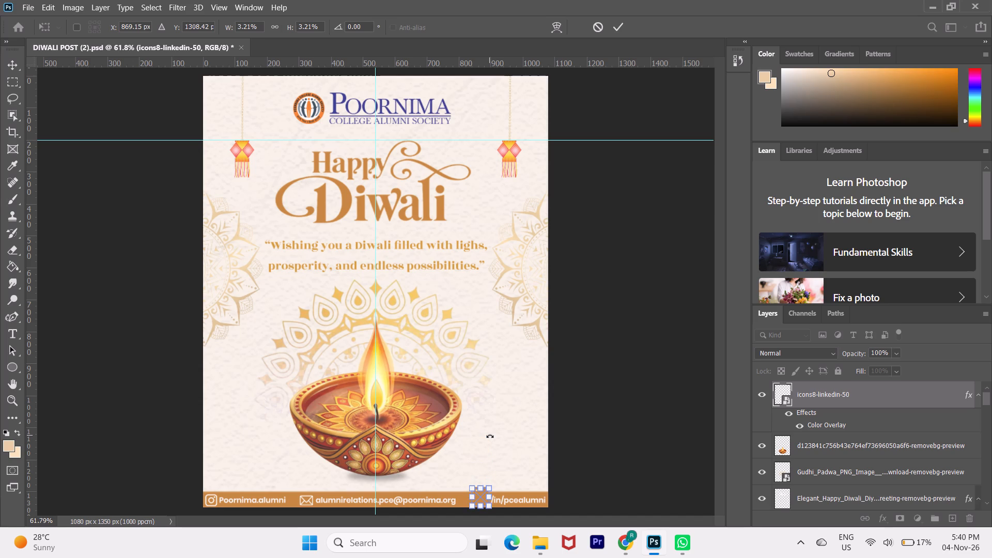
key("shift+Down")
key("shift+Down")
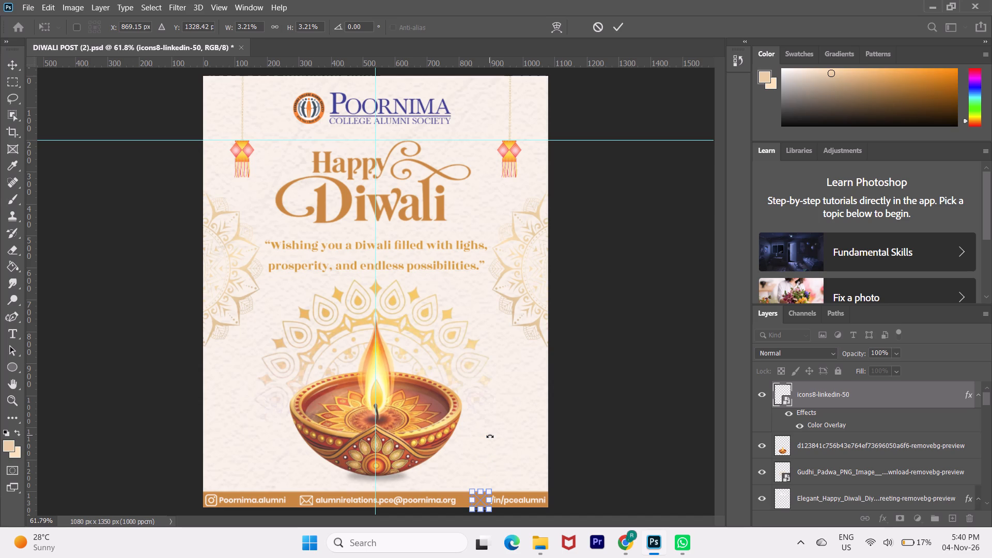
Reorder the icons8-linkedin-50 layer so it sits between the PCAS LOGO COMPLETE and email layers, and deselect it.
left_click_drag(889, 397, 884, 509)
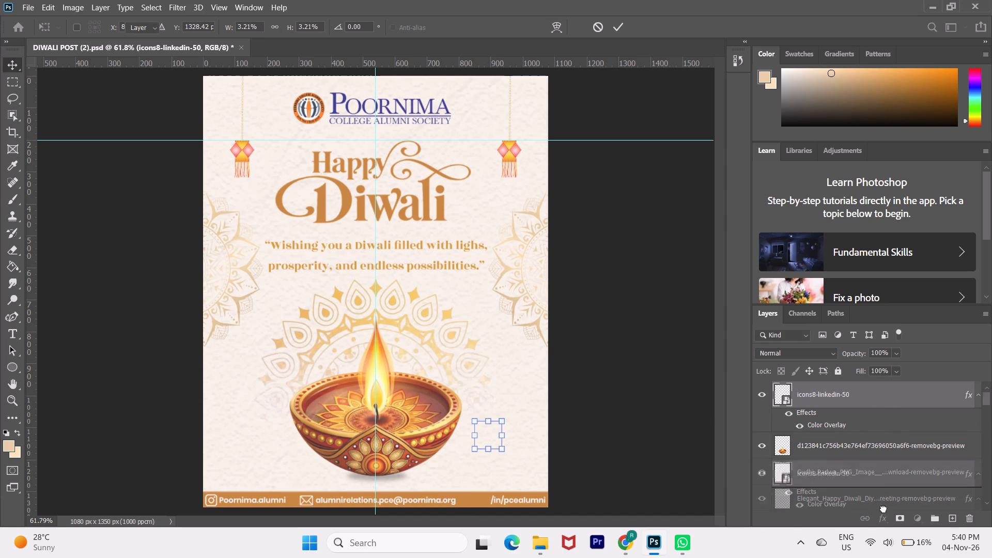
left_click_drag(884, 509, 884, 548)
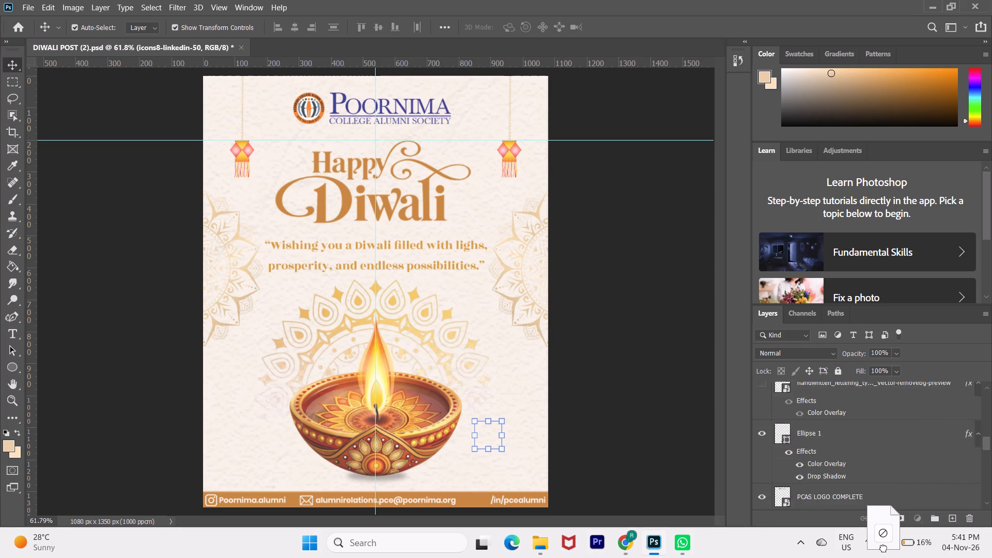
left_click_drag(884, 548, 878, 394)
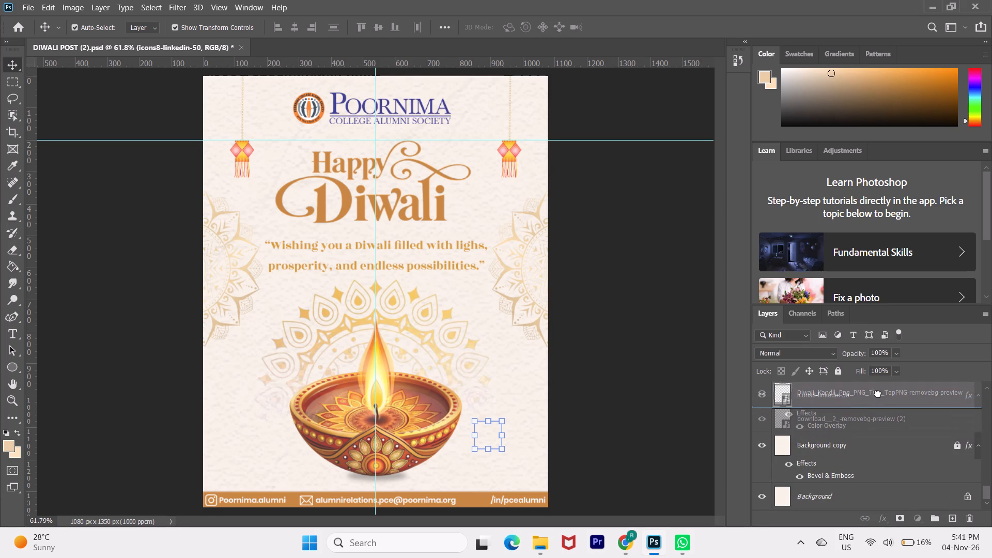
left_click_drag(878, 394, 906, 362)
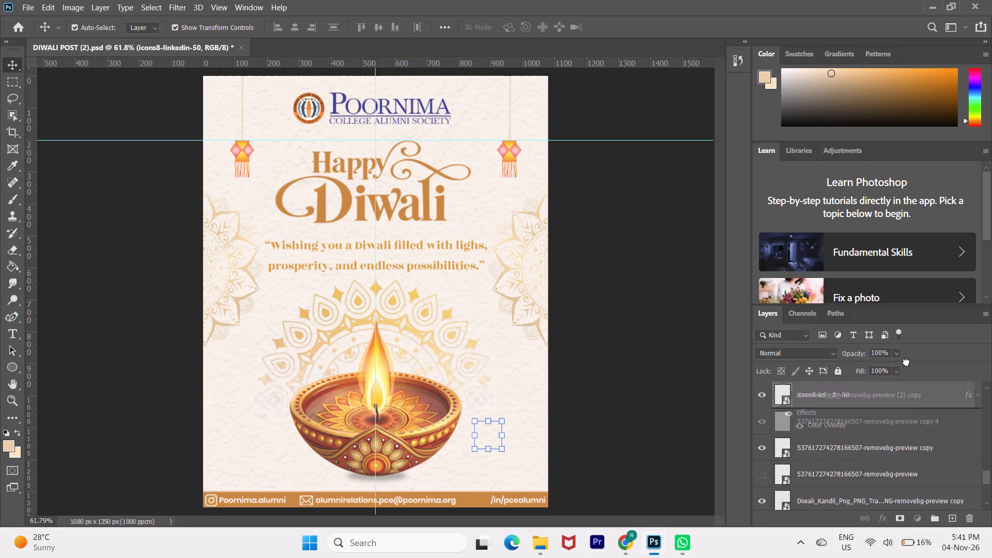
left_click_drag(906, 362, 911, 412)
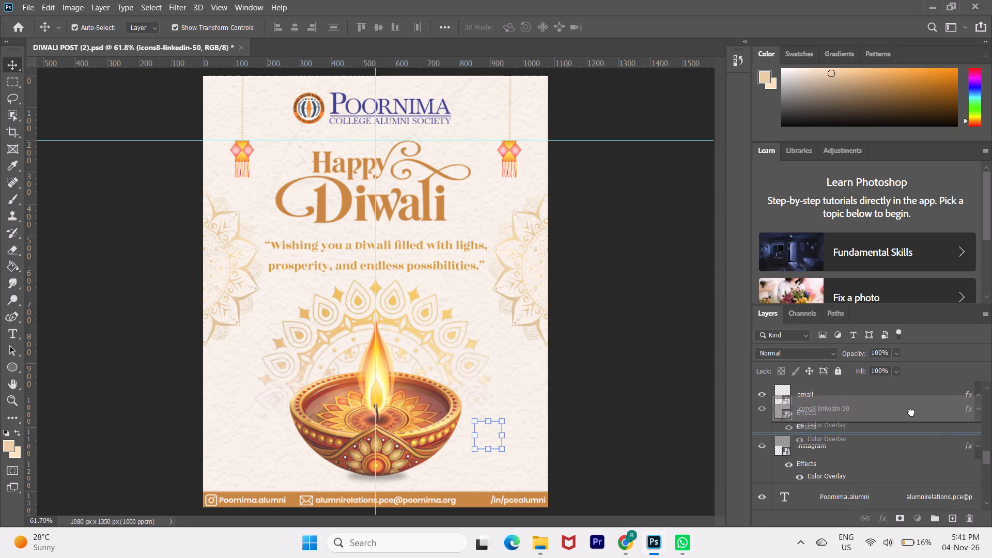
left_click_drag(911, 412, 913, 422)
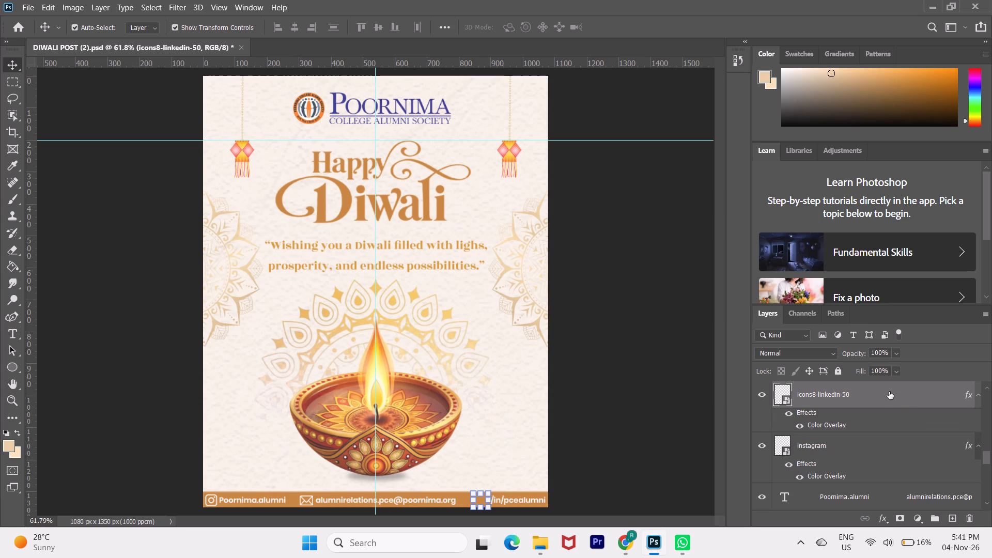
left_click_drag(889, 393, 893, 424)
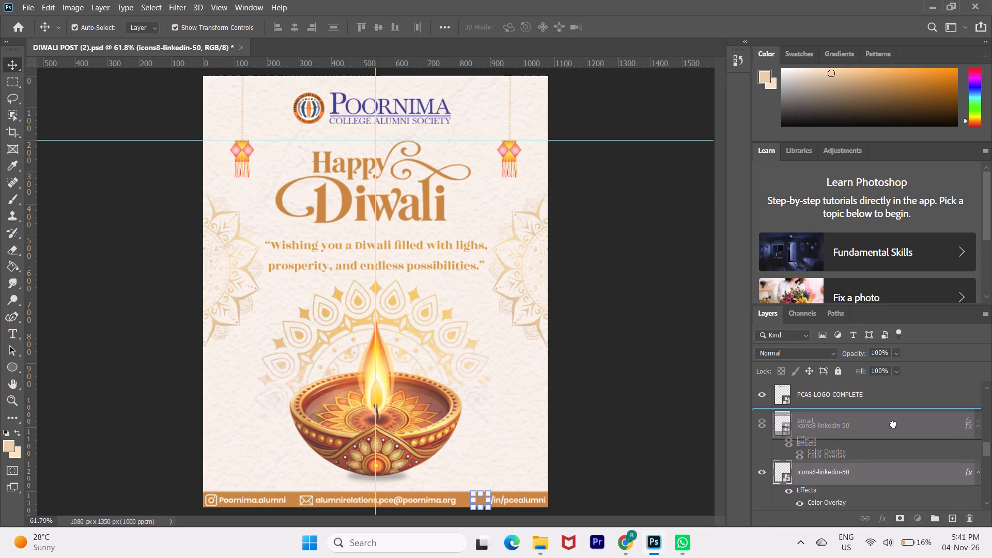
left_click_drag(893, 424, 894, 420)
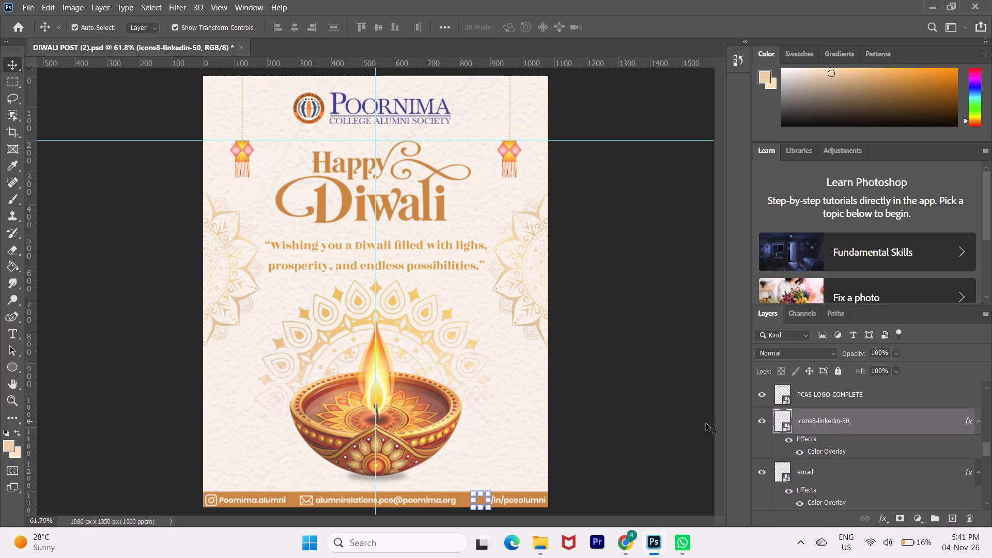
left_click(685, 424)
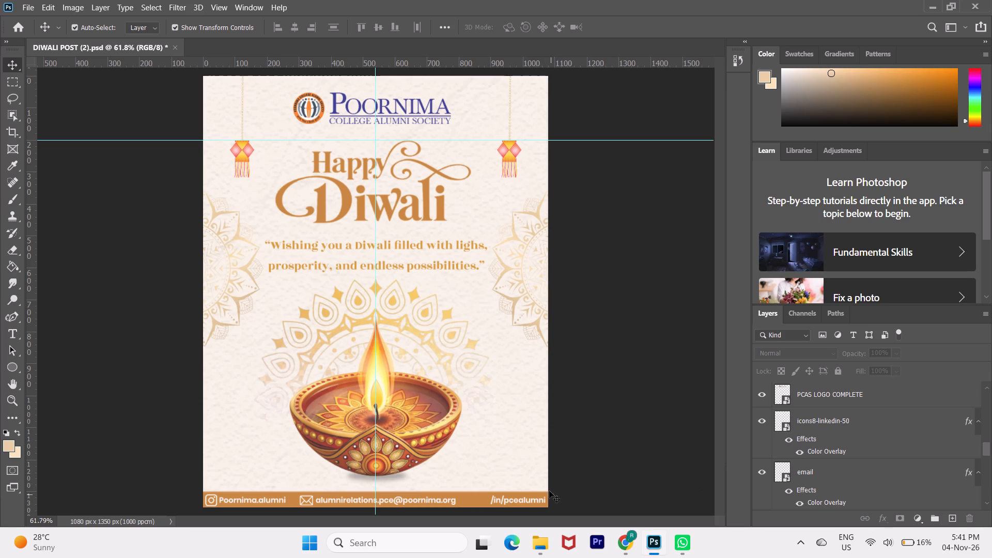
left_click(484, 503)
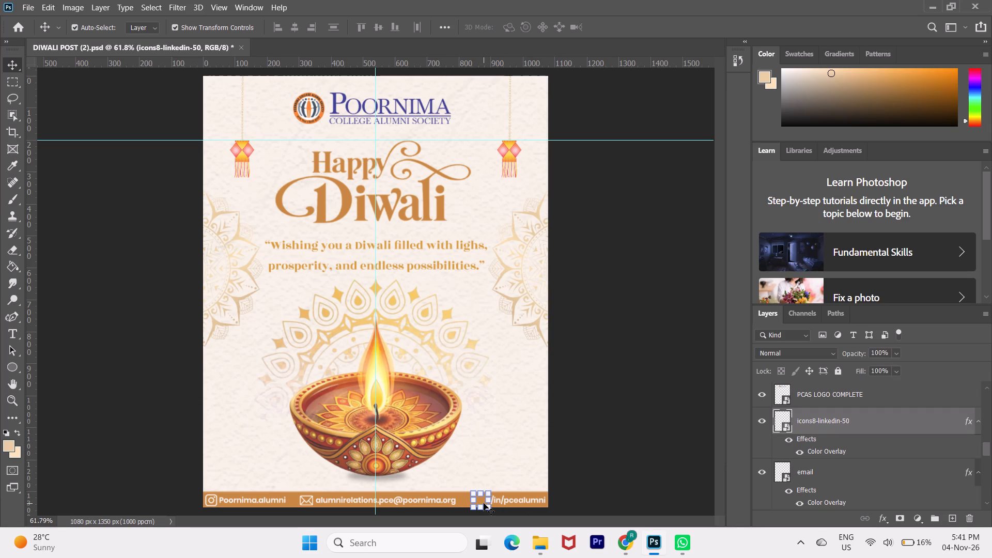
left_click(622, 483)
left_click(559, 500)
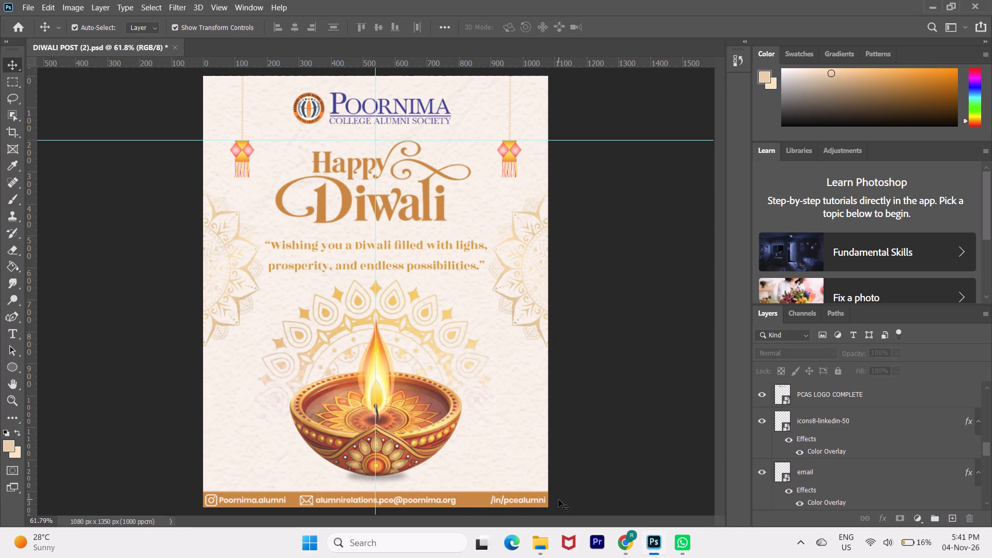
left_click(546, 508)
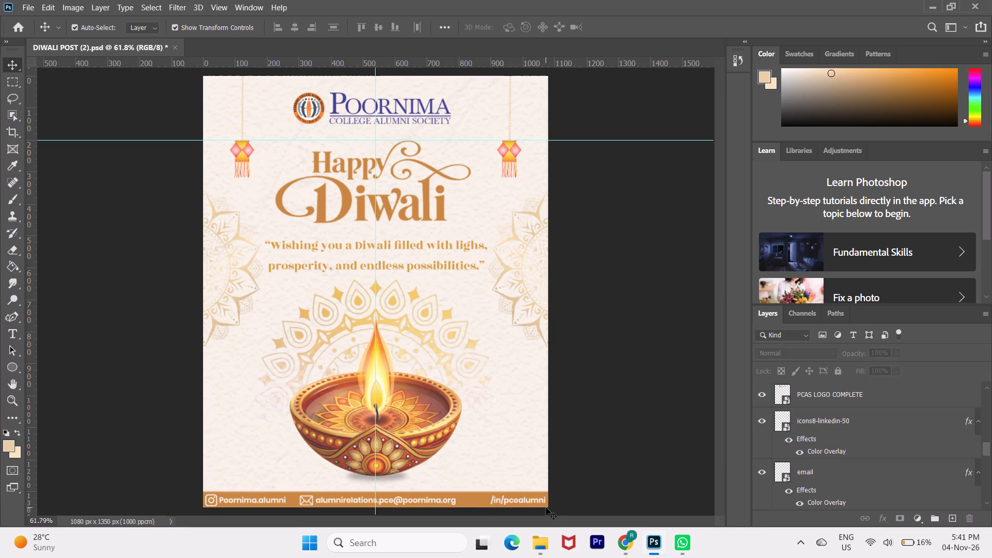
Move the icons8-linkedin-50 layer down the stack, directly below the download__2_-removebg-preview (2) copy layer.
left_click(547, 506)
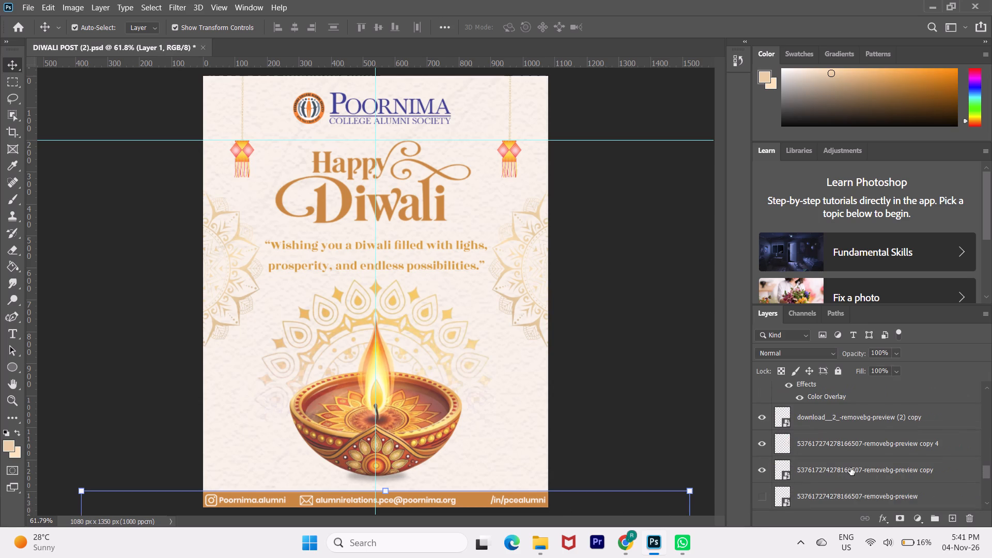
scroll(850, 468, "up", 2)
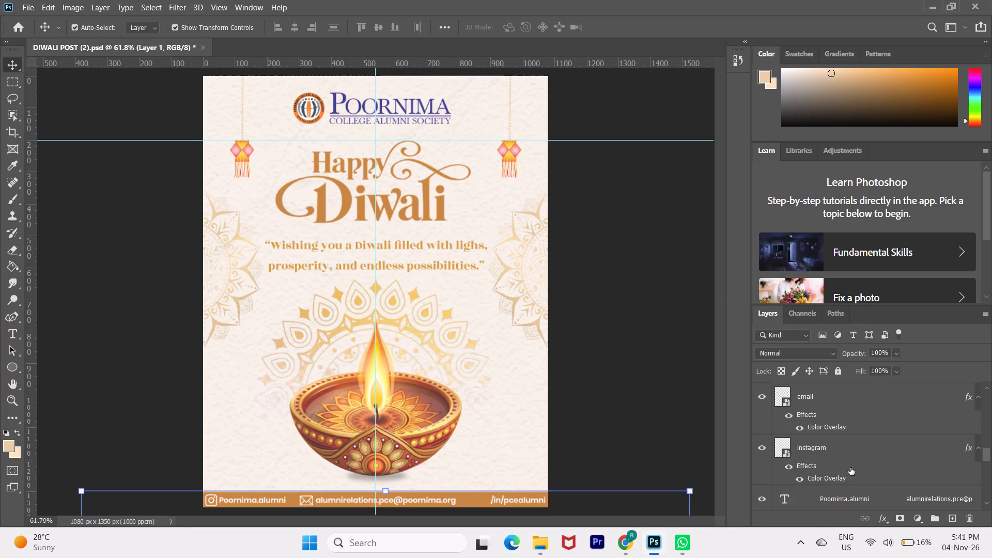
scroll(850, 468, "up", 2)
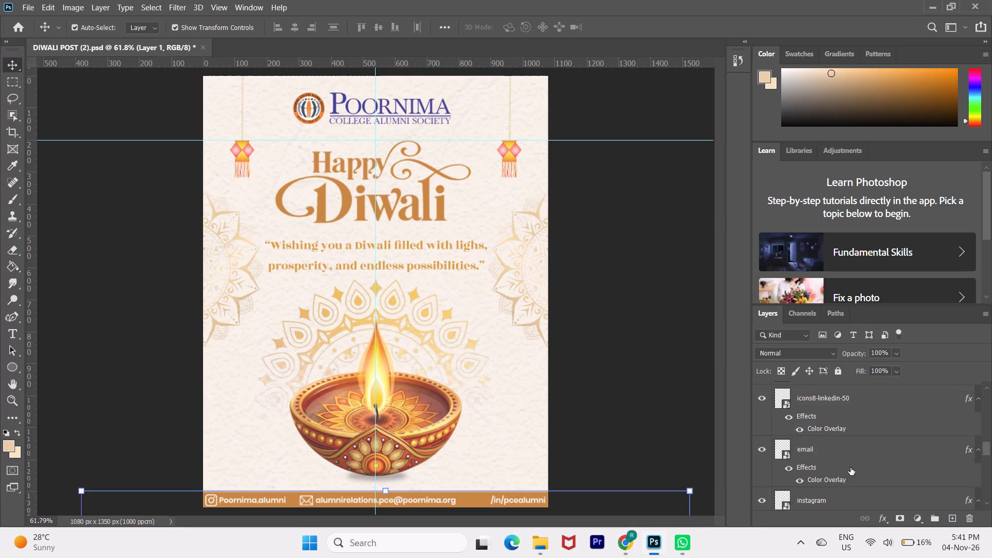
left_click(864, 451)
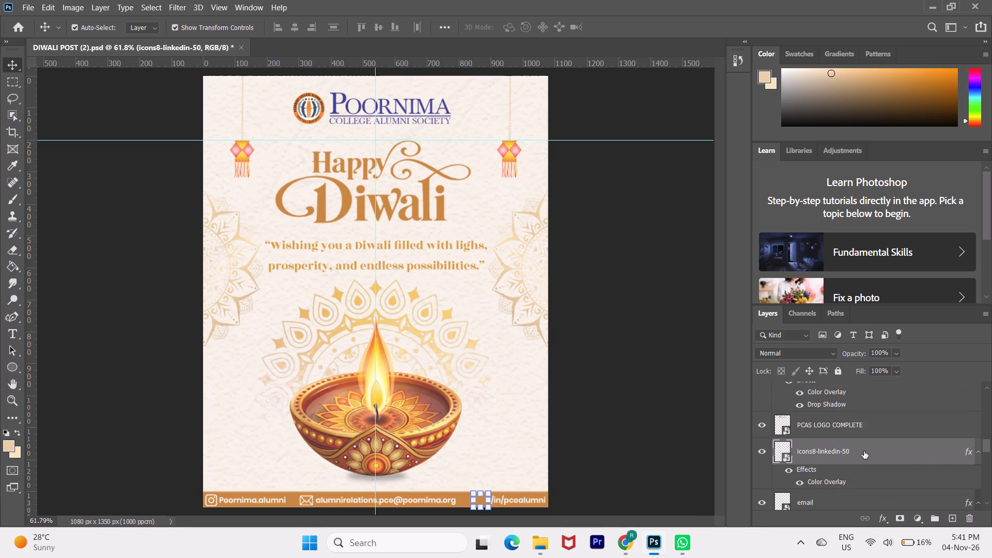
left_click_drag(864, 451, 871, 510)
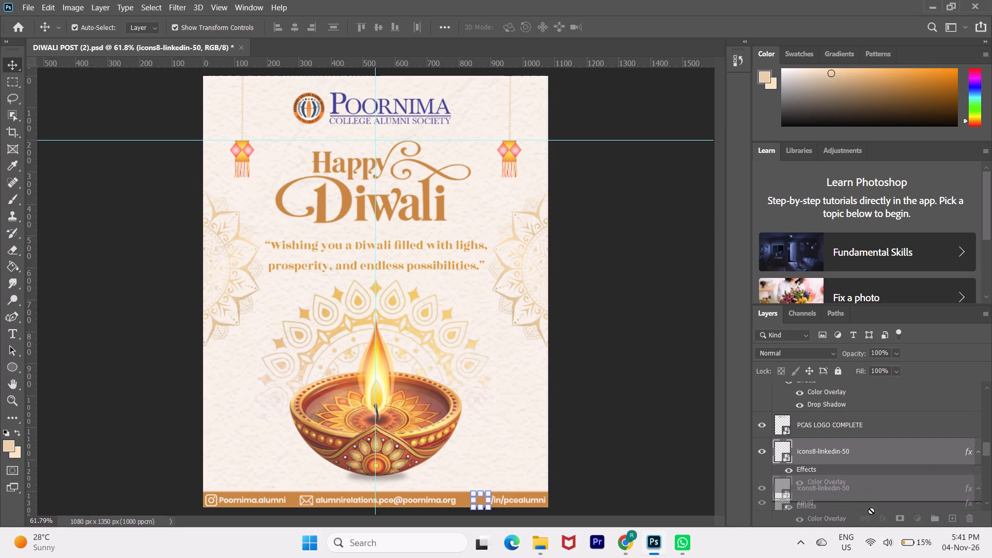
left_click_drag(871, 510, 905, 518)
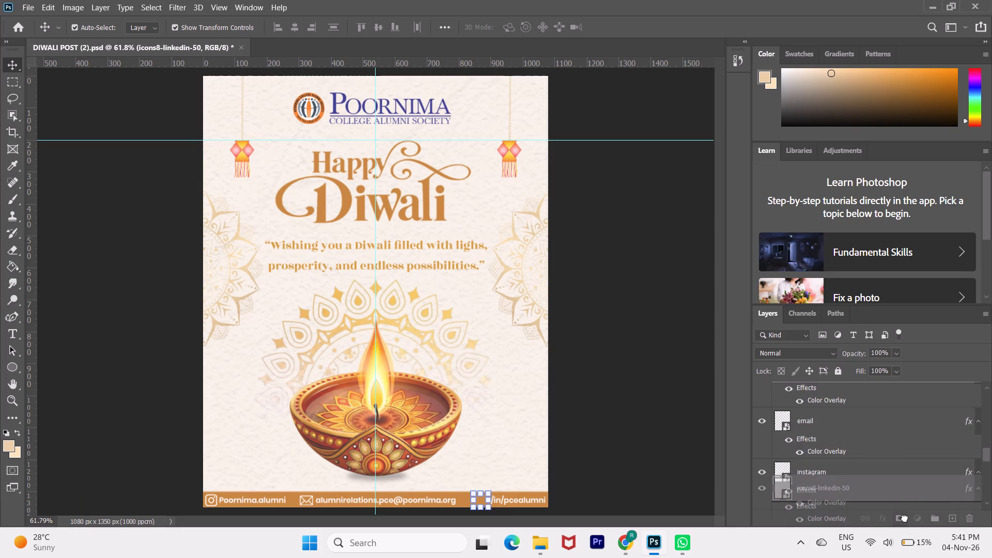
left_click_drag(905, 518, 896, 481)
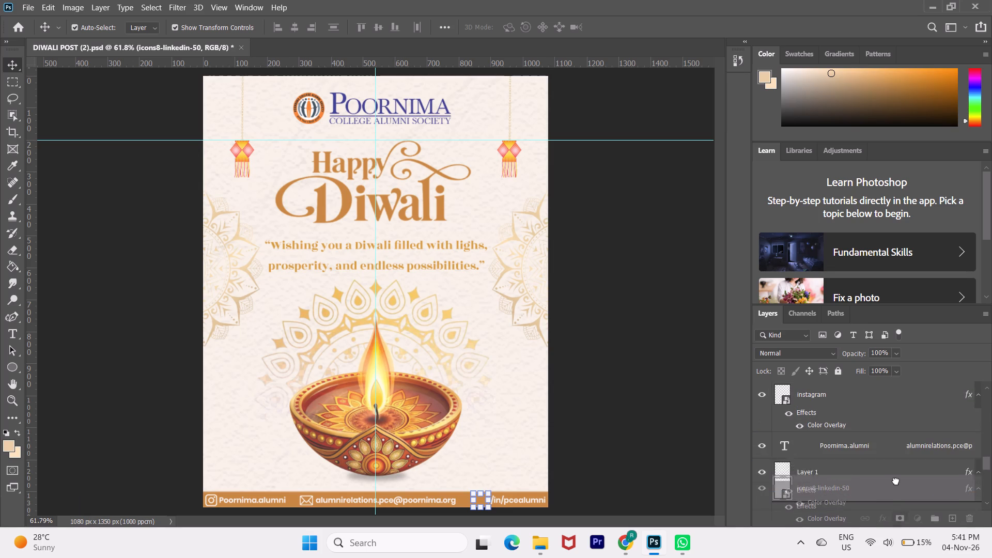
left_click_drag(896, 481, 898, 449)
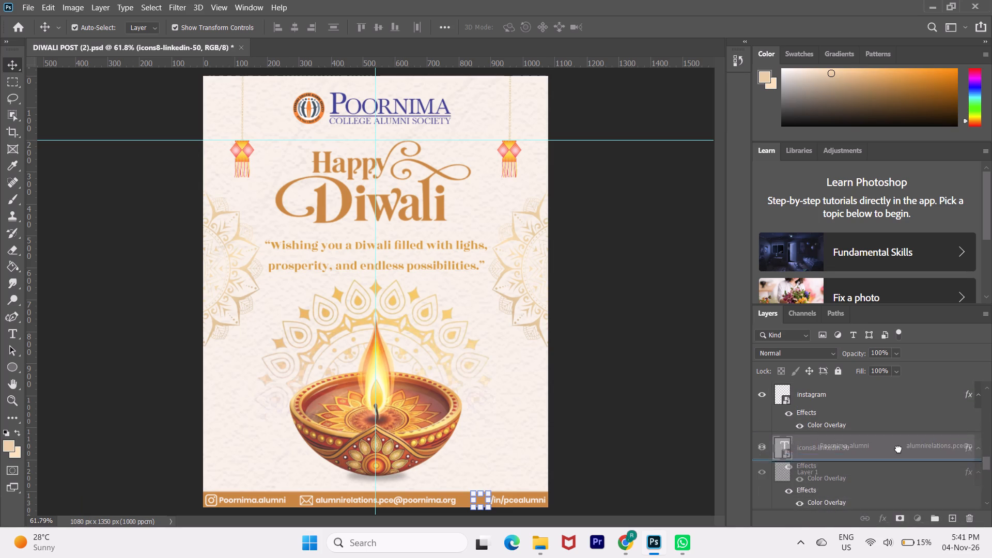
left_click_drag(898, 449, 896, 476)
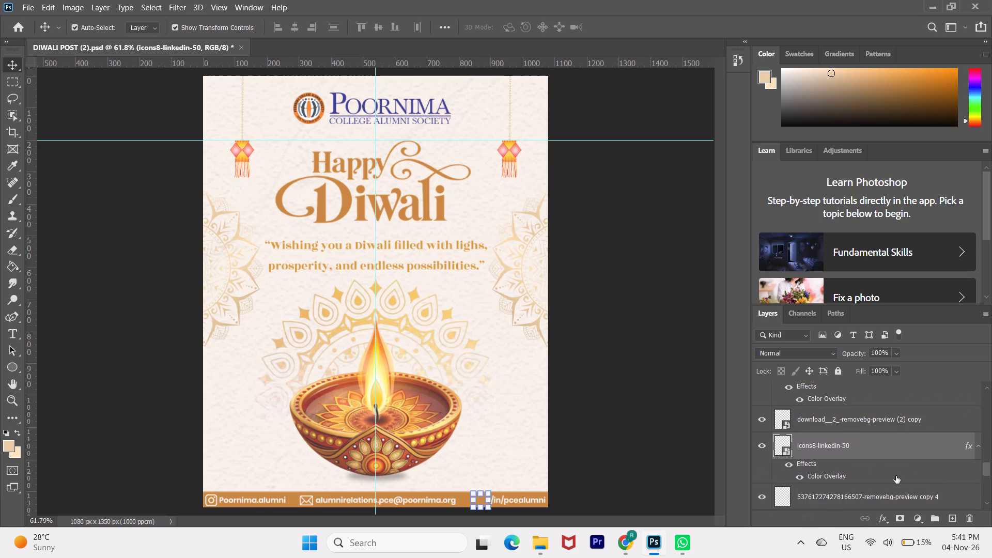
Delete the icons8-linkedin-50 layer from the document and leave no layer selected.
key("Delete")
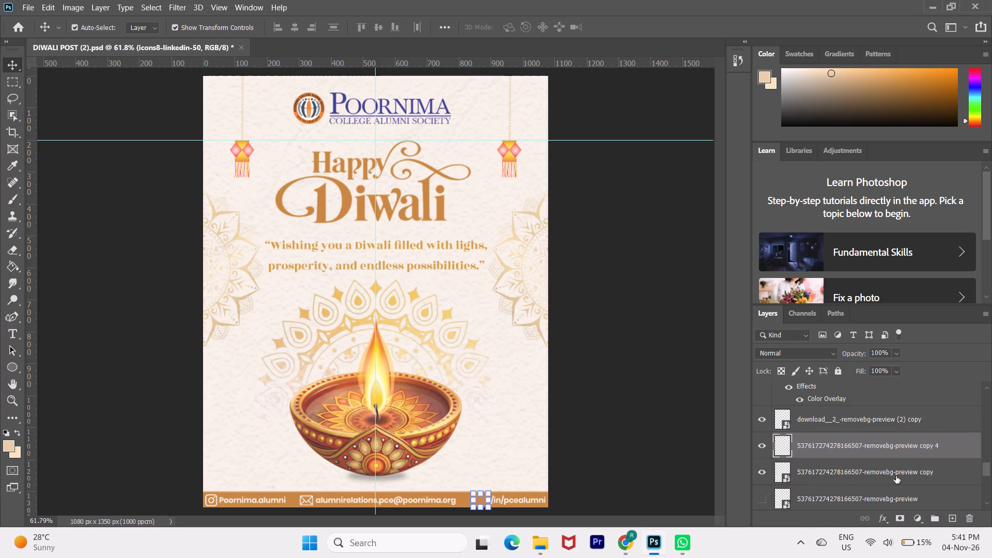
left_click(670, 437)
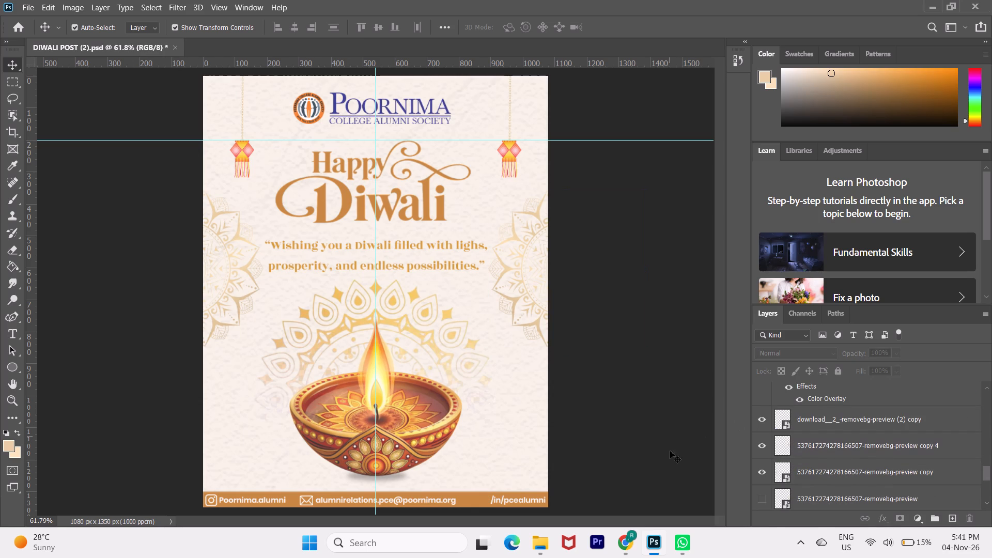
Switch to Chrome and preview the outlined LinkedIn icon on Icons8.
left_click(619, 546)
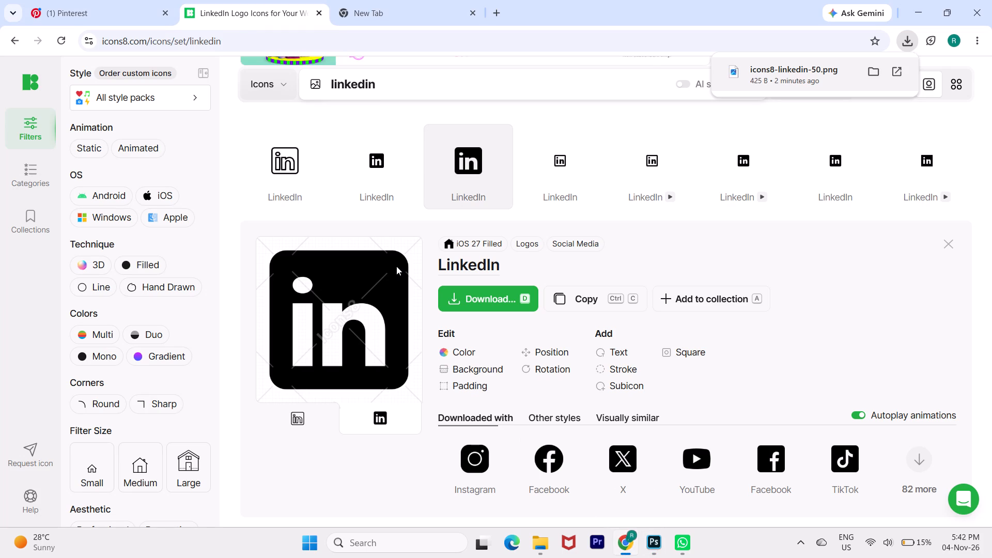
left_click(297, 181)
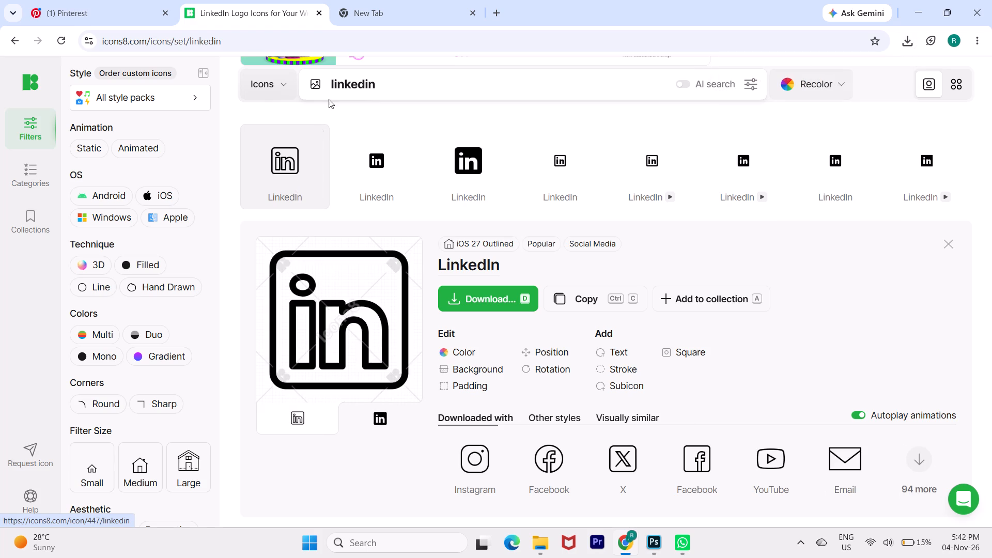
Go back to the Google results for icons, open Flaticon and search its icons for linked logo.
left_click(17, 35)
left_click(17, 35)
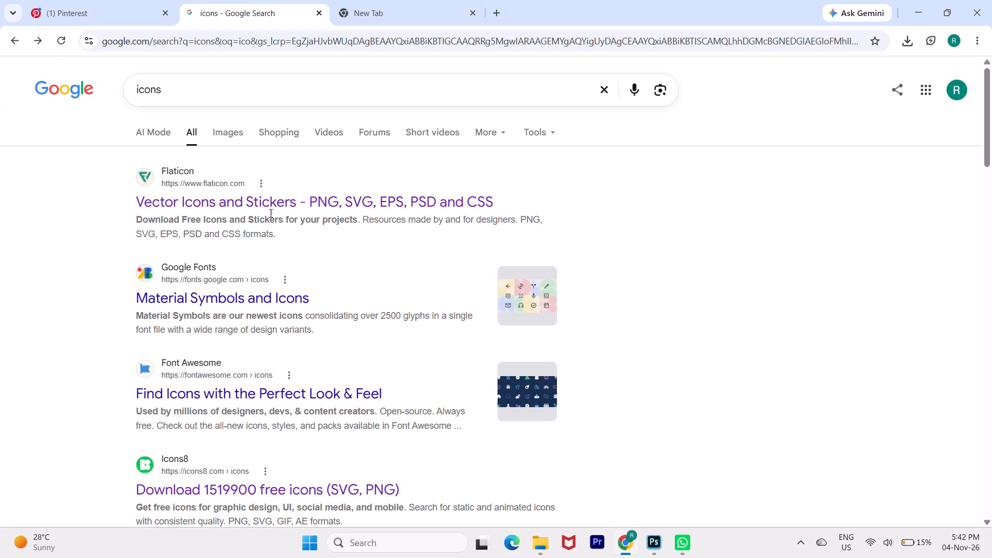
left_click(279, 205)
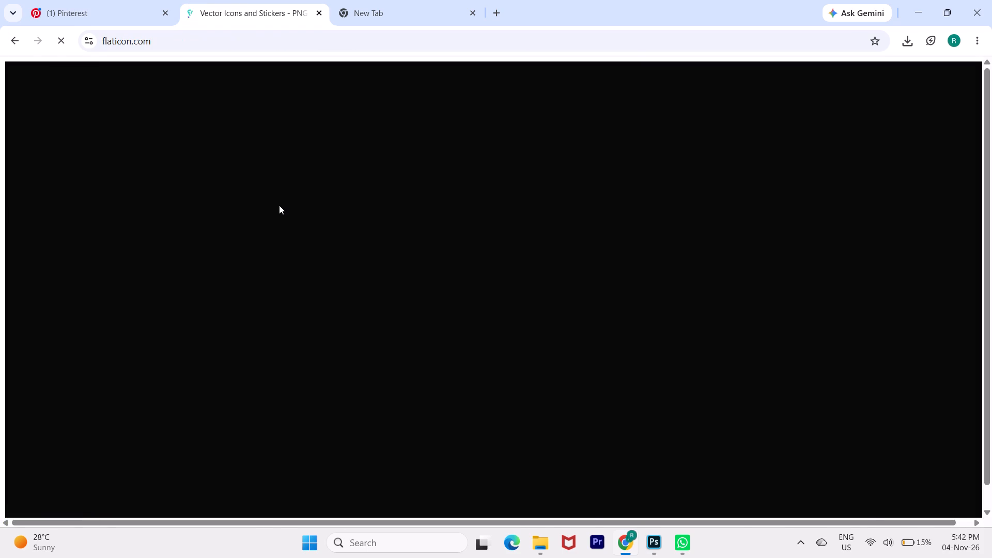
left_click(357, 273)
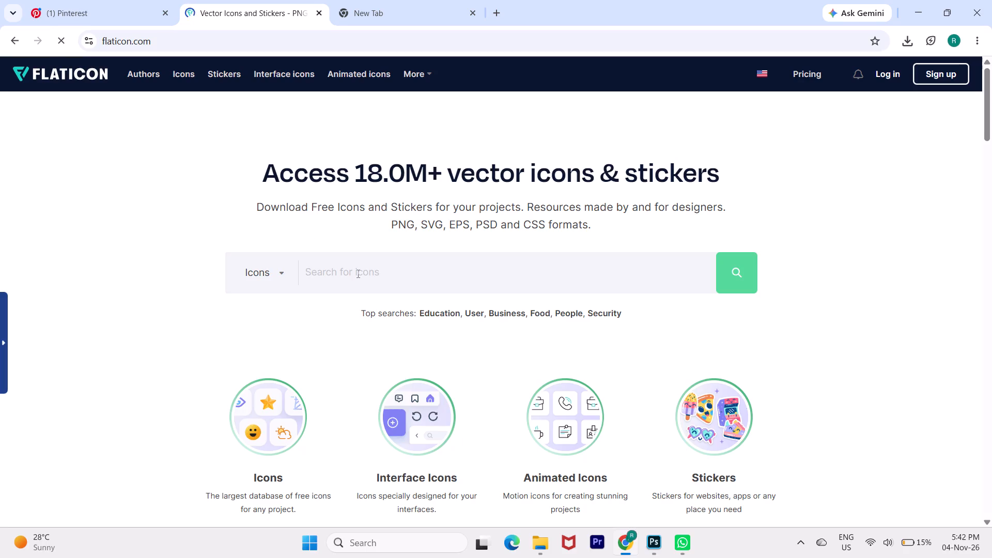
type("lin")
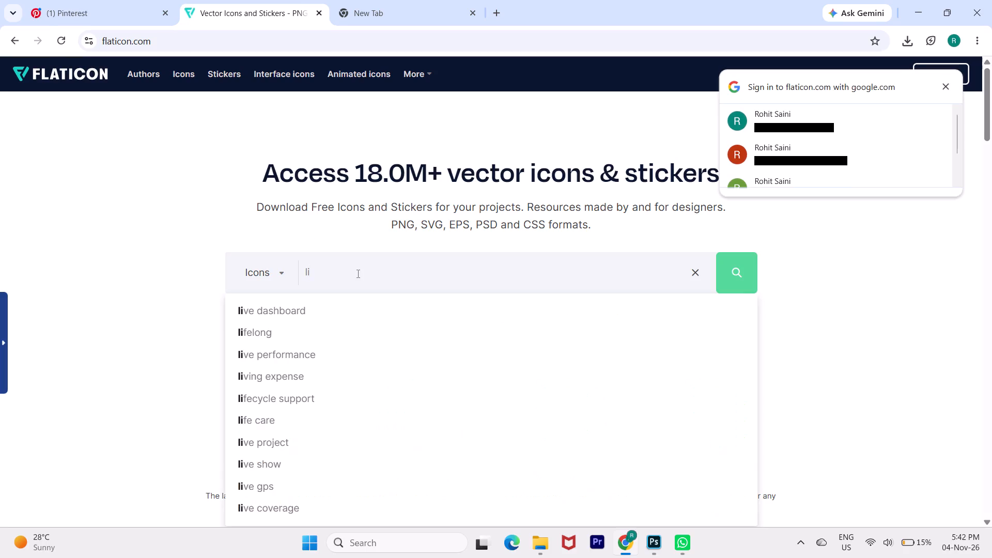
type("ke")
key("d")
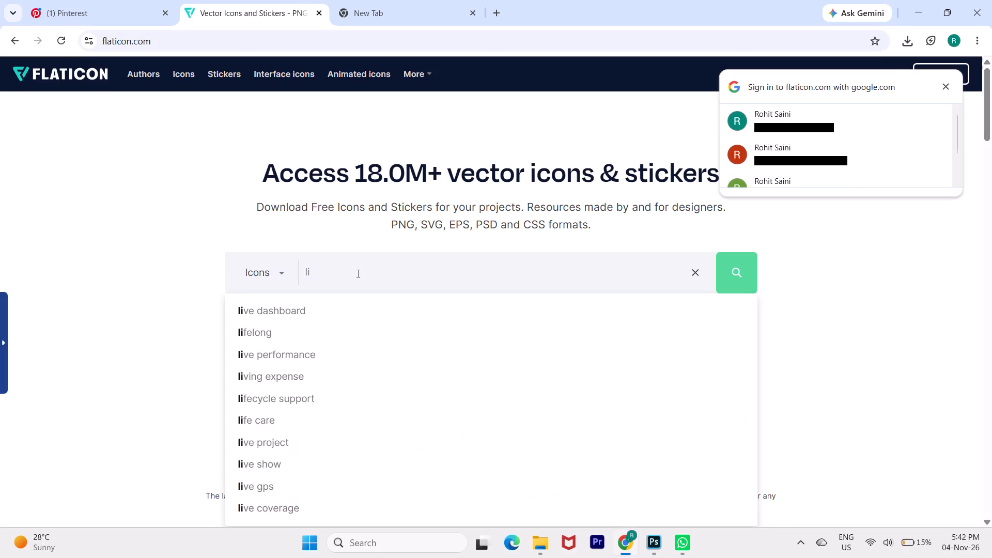
left_click(357, 273)
type("nked")
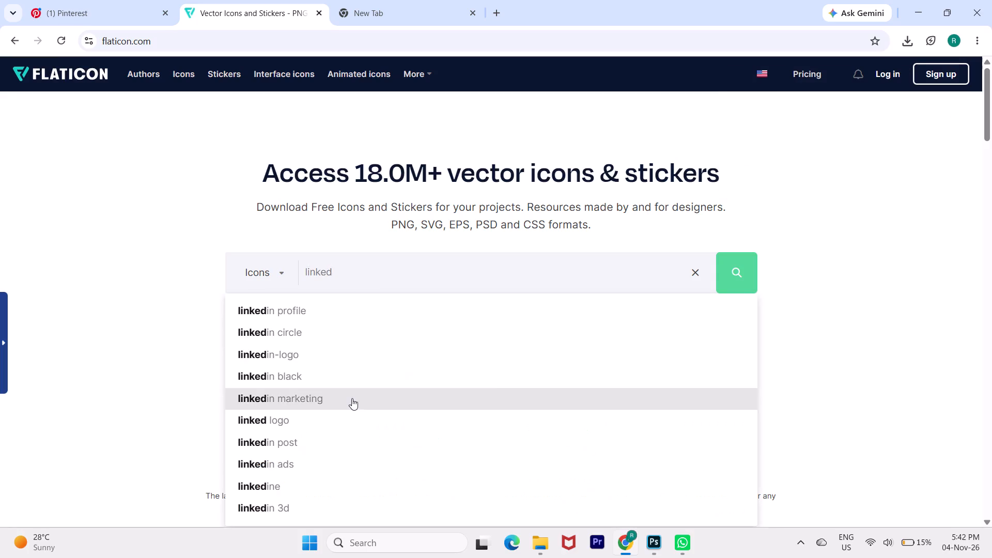
left_click(345, 420)
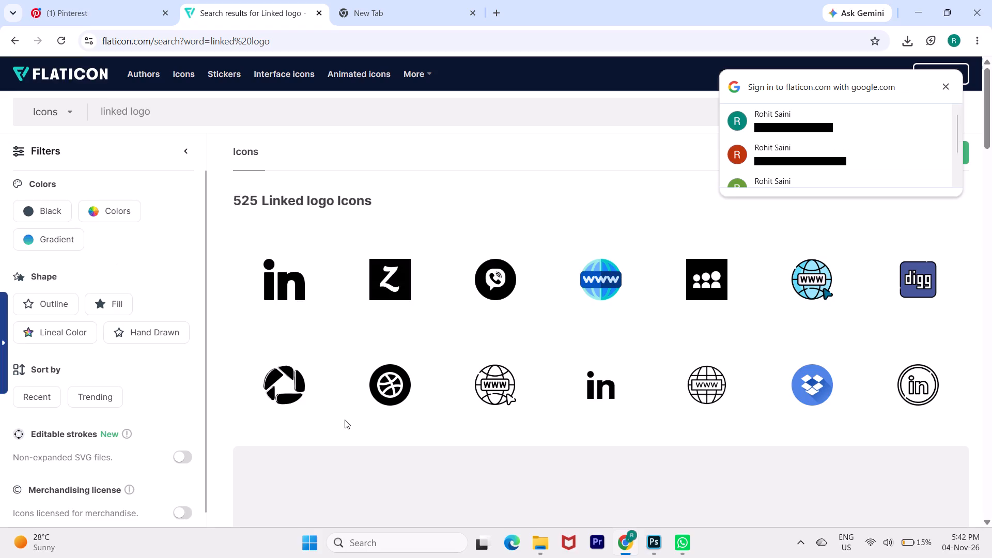
Examine the linked logo results for a suitable LinkedIn icon, including the Linkedin Big Logo icon's detail page.
left_click(564, 215)
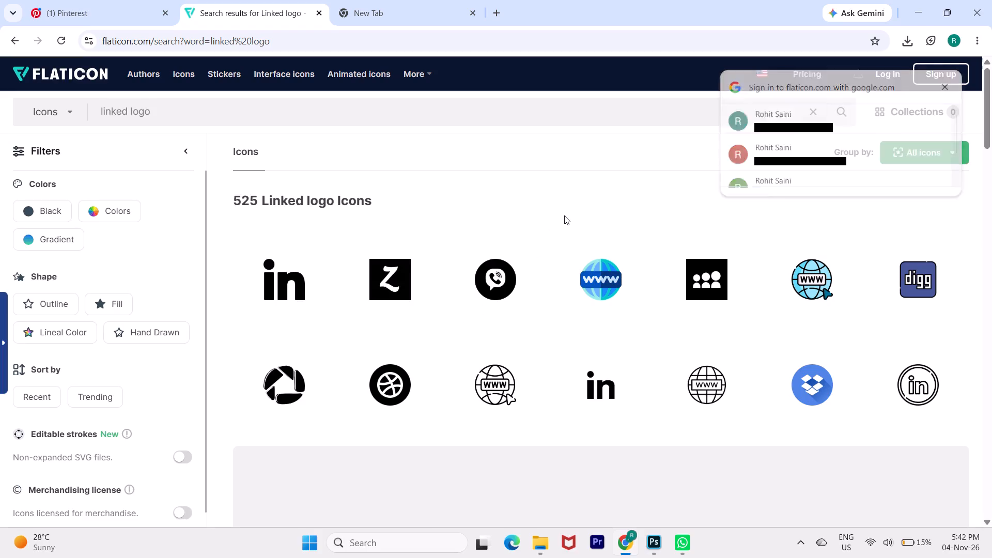
scroll(720, 255, "down", 2)
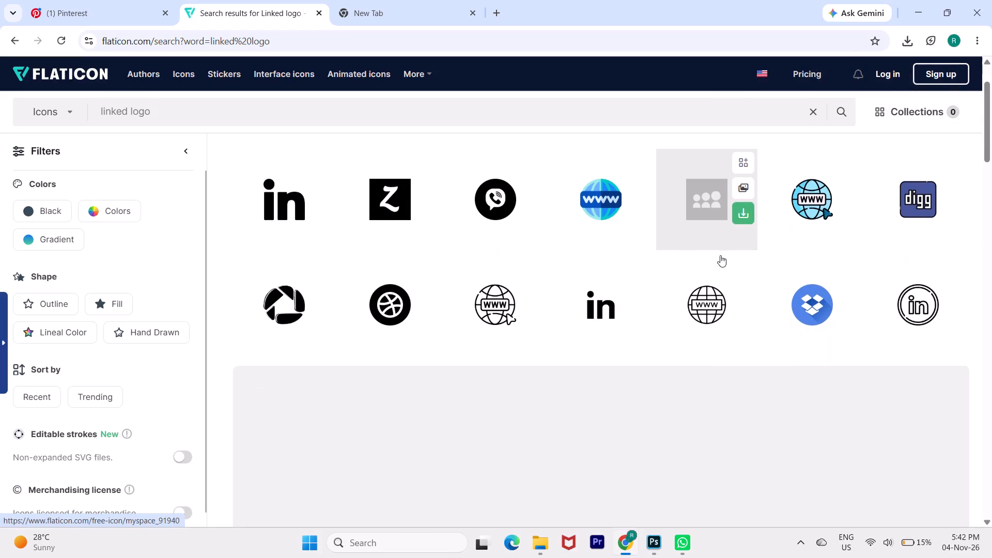
scroll(720, 255, "down", 2)
scroll(720, 255, "up", 1)
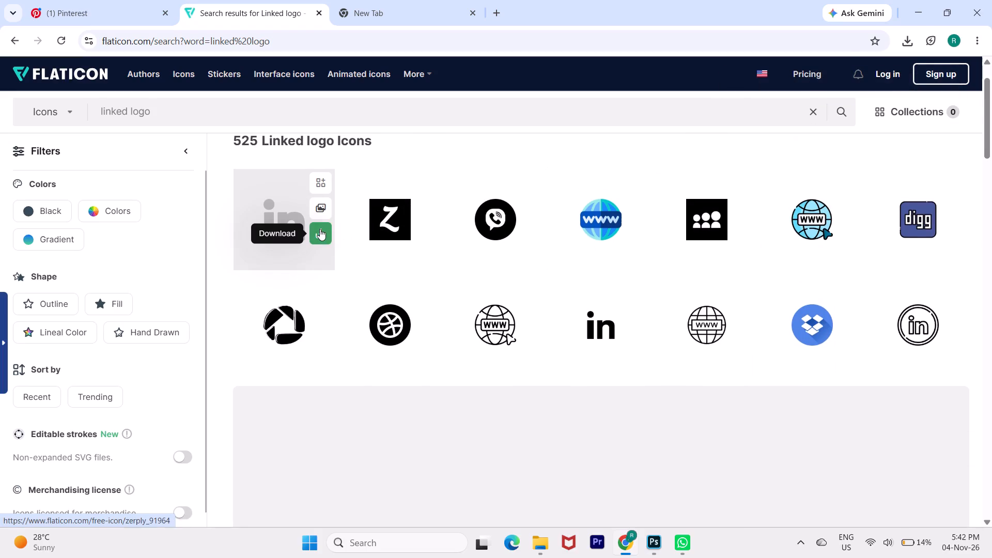
left_click_drag(320, 229, 283, 245)
left_click(283, 245)
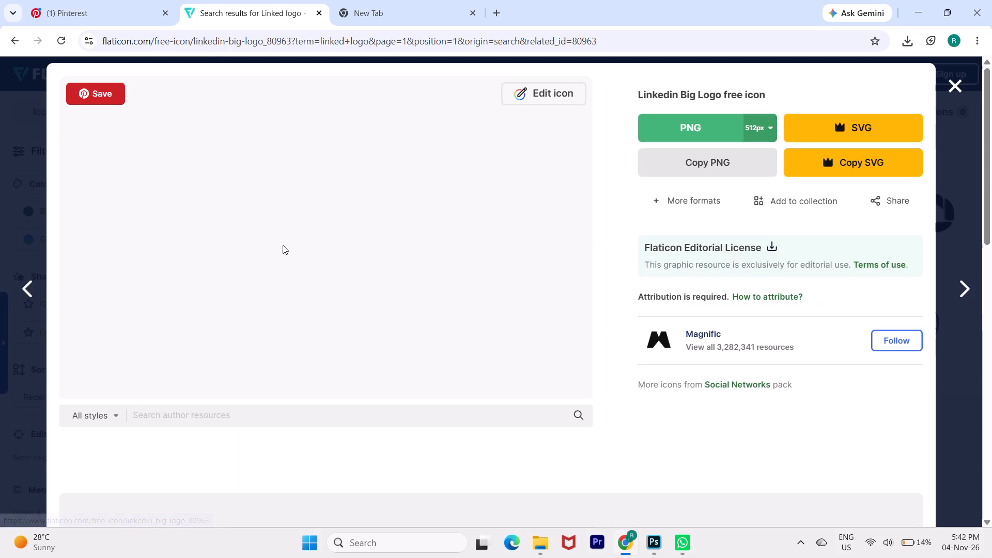
scroll(471, 259, "down", 4)
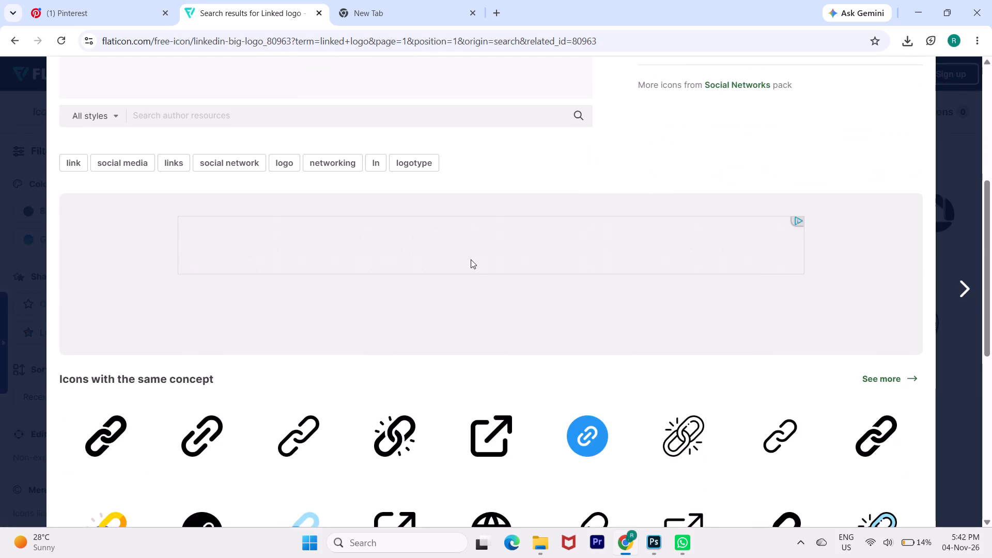
scroll(471, 259, "down", 5)
scroll(471, 259, "up", 10)
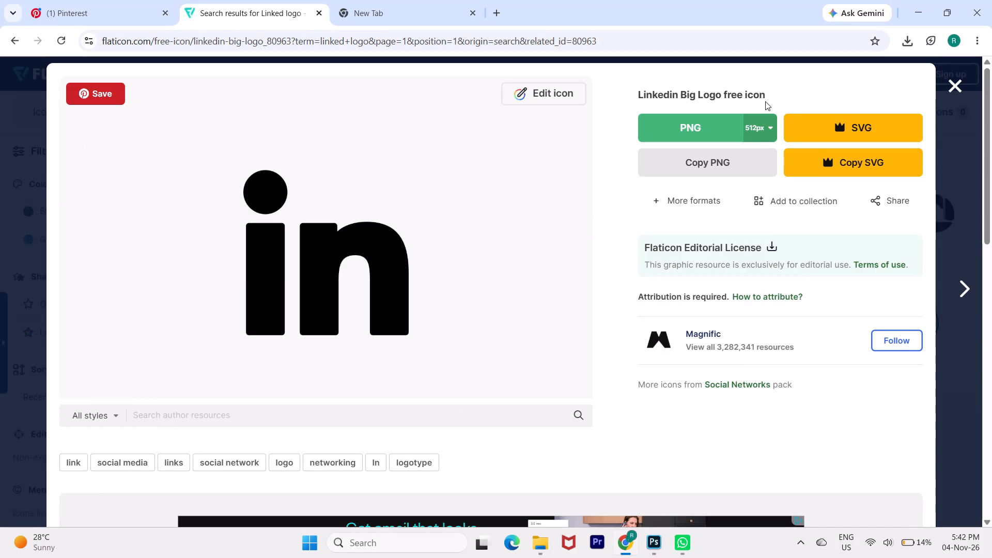
left_click(955, 97)
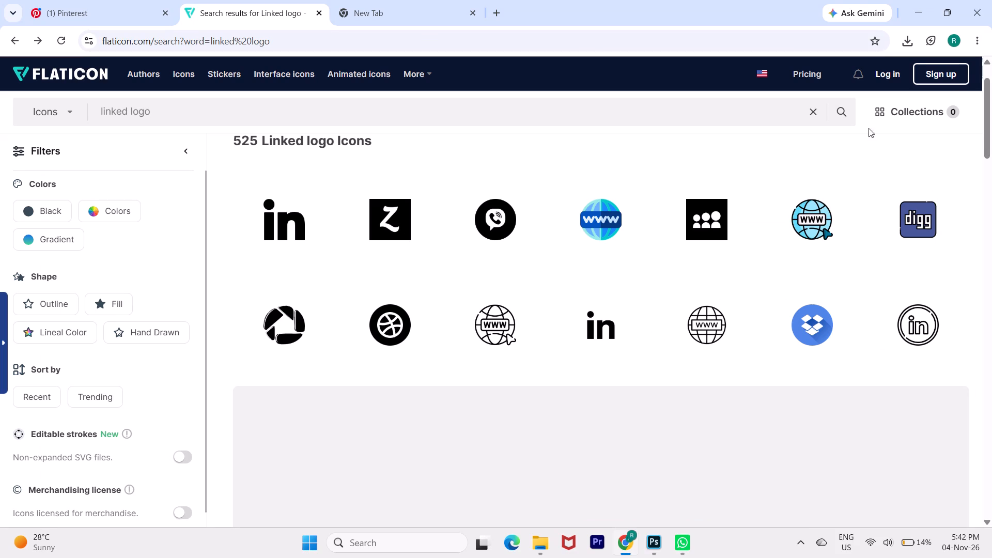
scroll(686, 284, "down", 10)
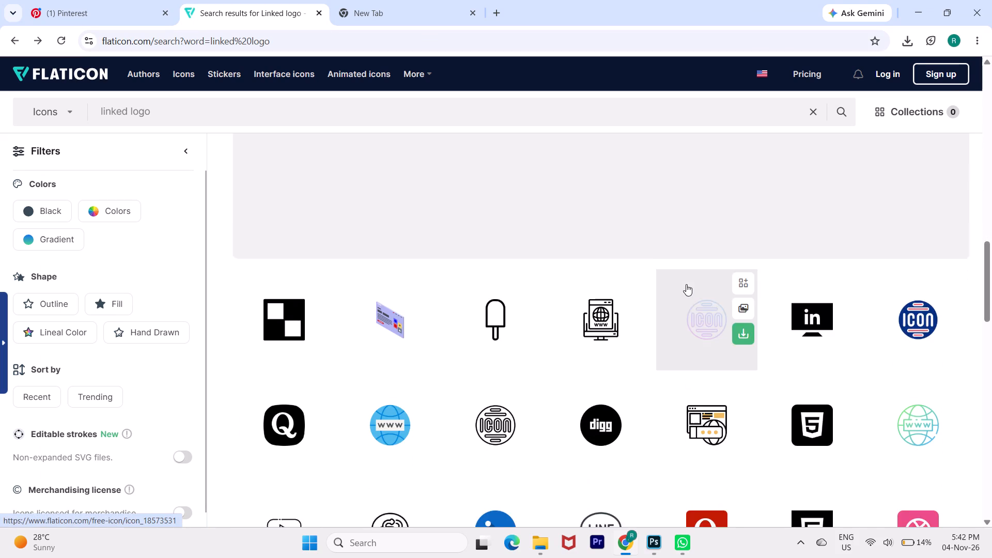
scroll(686, 284, "down", 6)
scroll(686, 284, "up", 18)
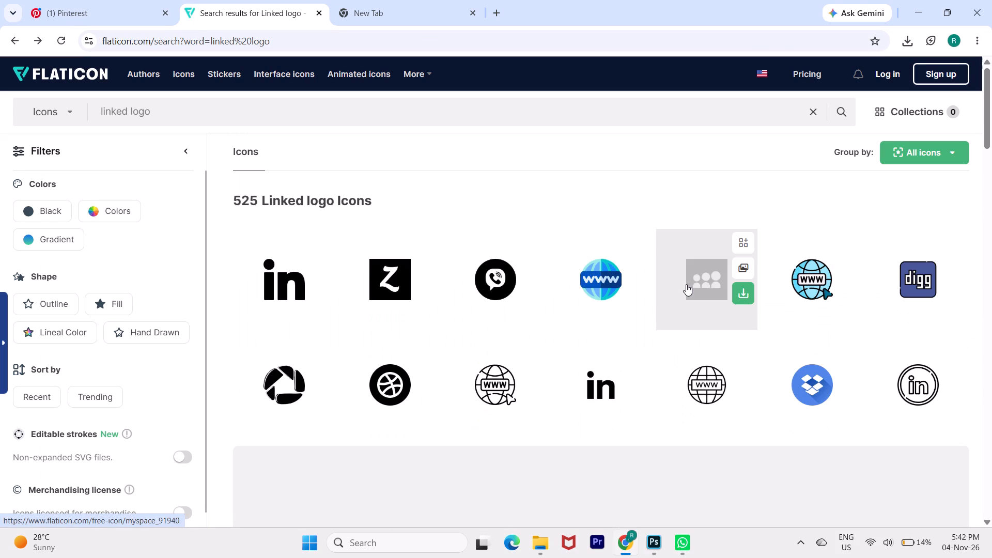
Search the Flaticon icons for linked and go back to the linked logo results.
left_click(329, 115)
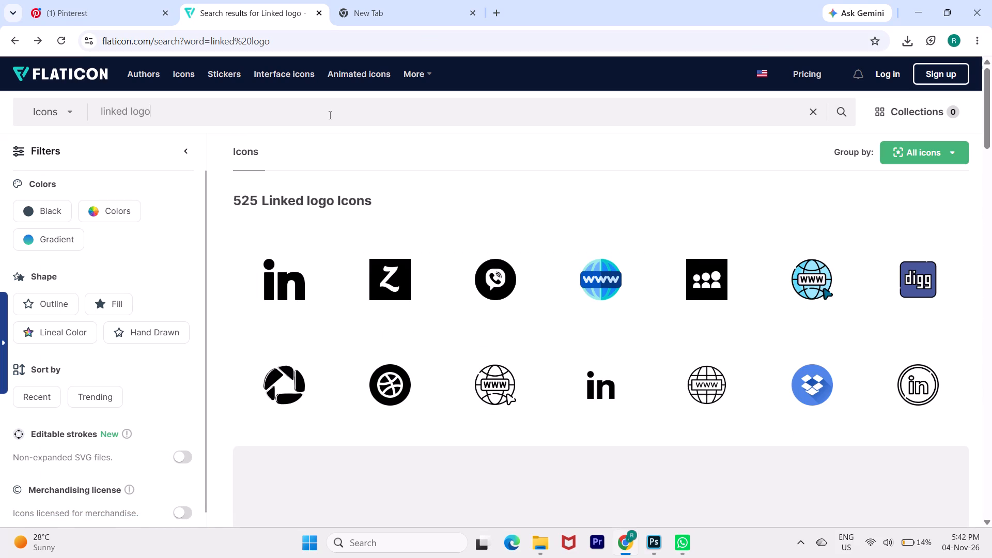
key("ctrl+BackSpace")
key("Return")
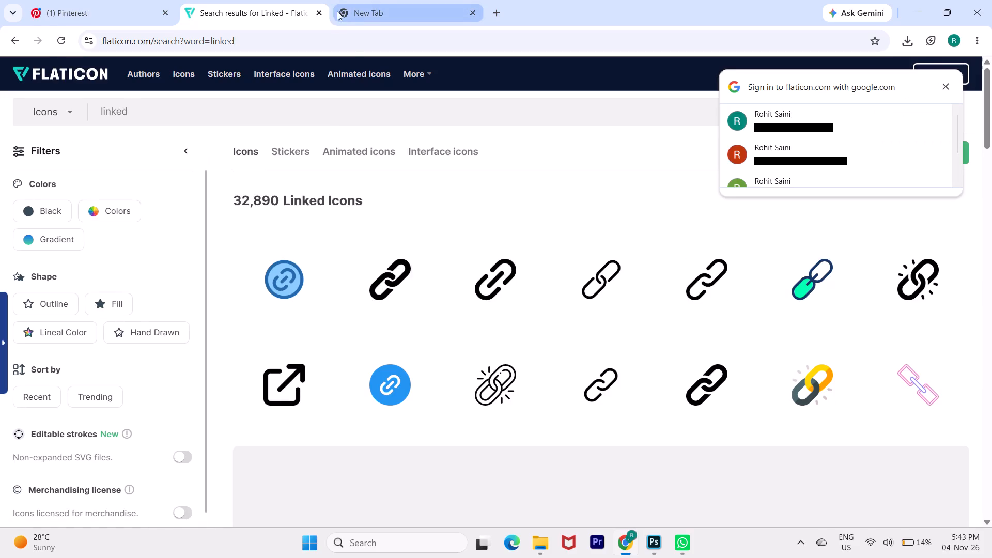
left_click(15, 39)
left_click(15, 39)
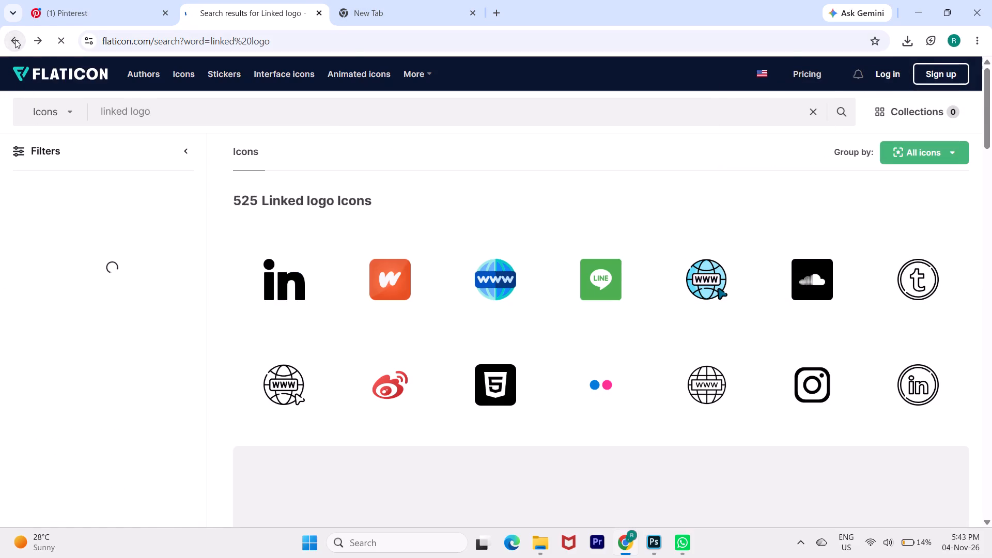
Return to the Google results for icons, open Google Fonts' Material Symbols and Icons, and search its icons for linked and linkedin.
left_click(15, 39)
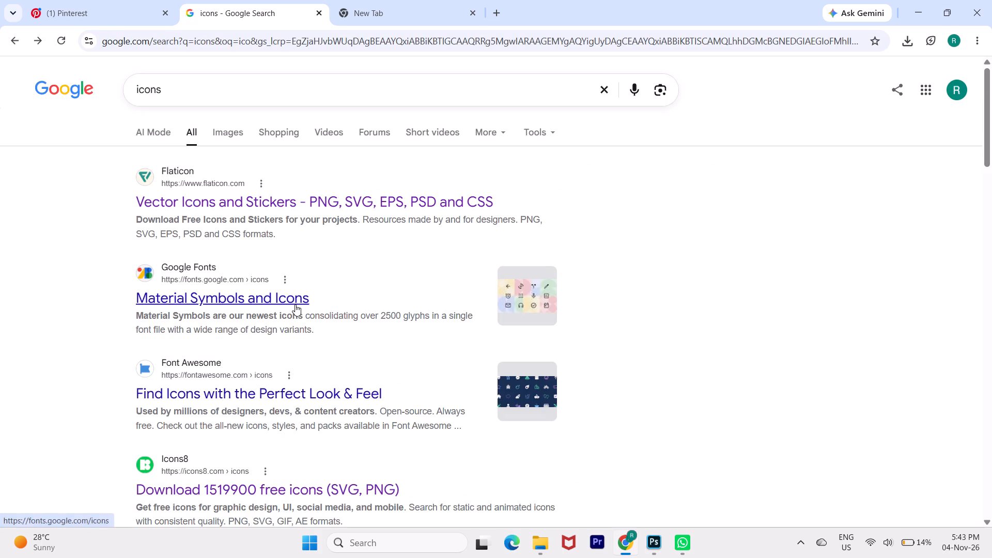
left_click(280, 292)
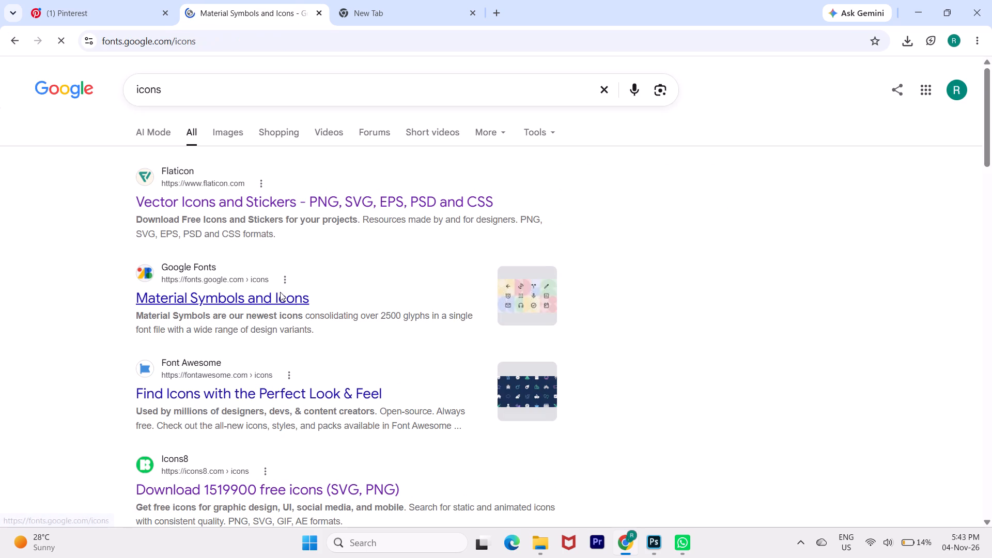
scroll(280, 292, "up", 1)
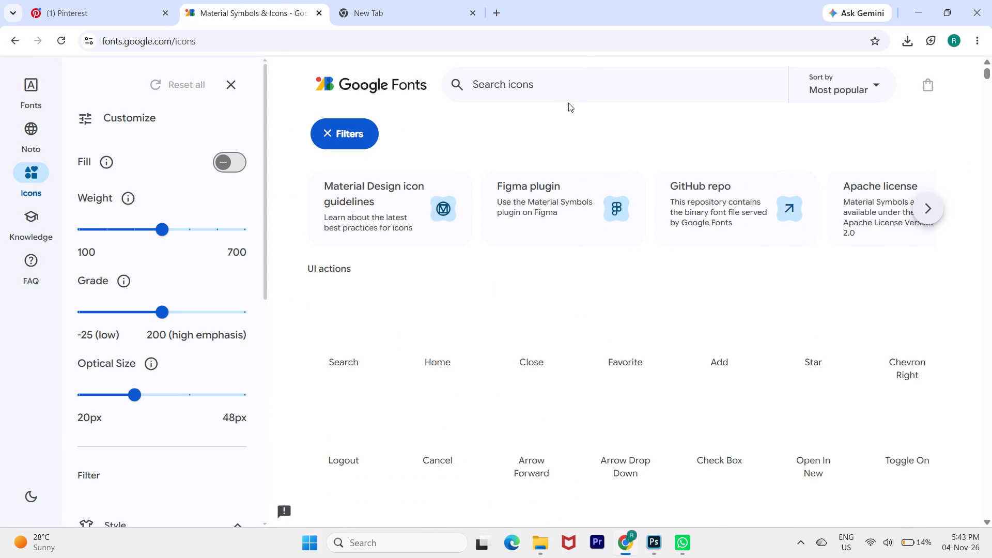
left_click(572, 84)
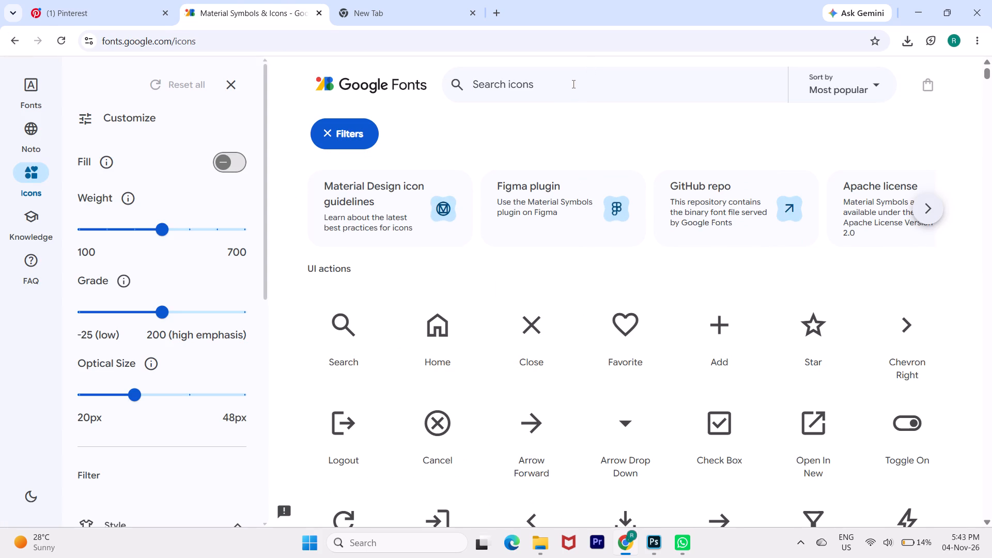
type("linked")
key("Return")
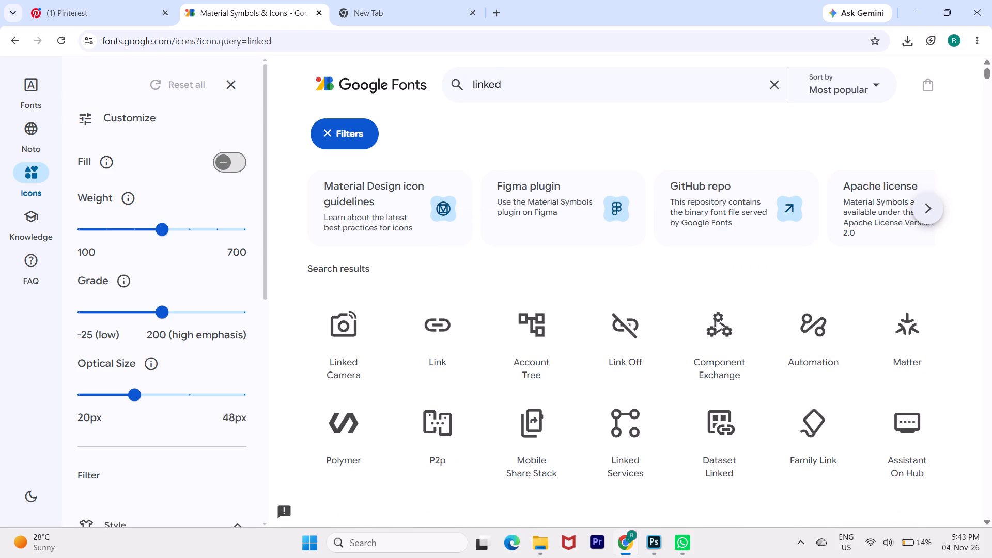
left_click(582, 81)
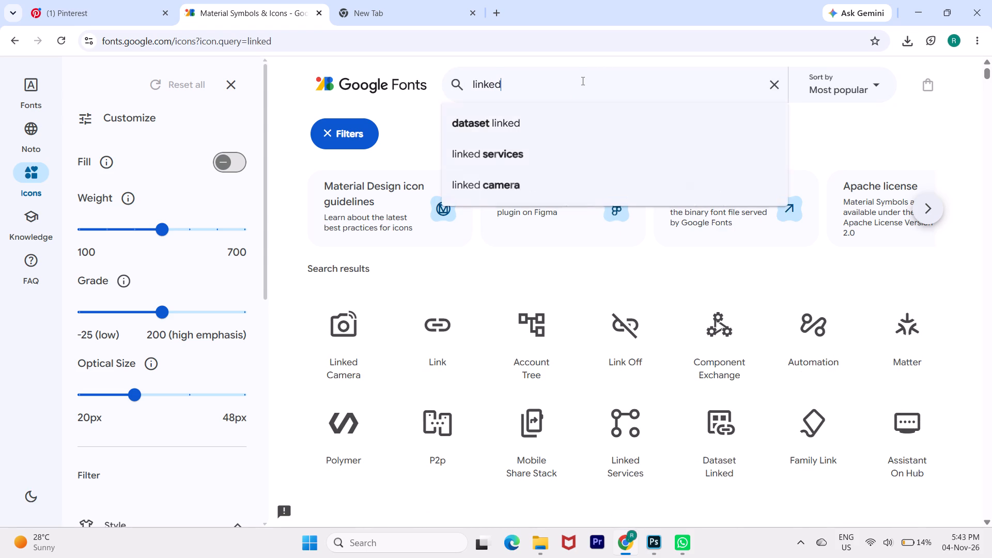
type("in")
key("Return")
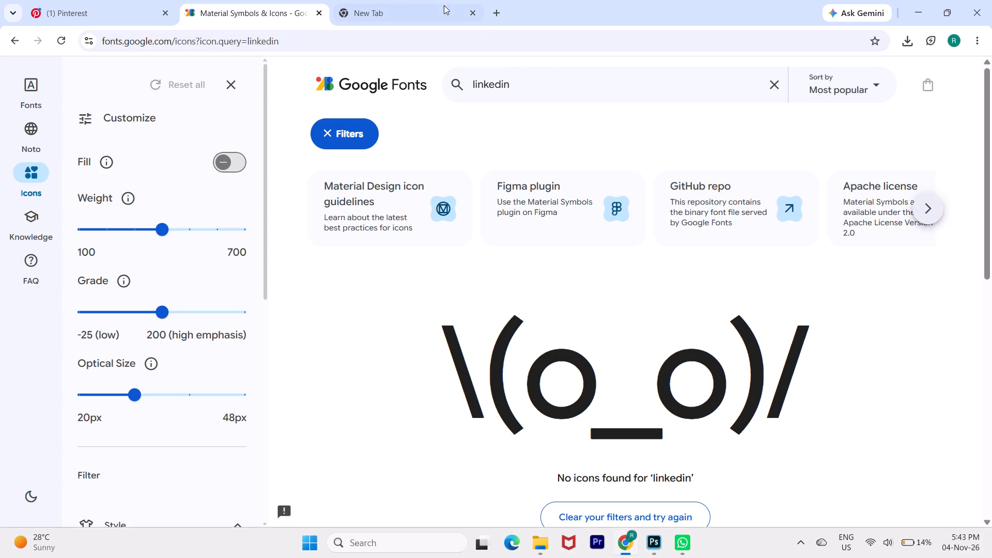
Go back to the Google results, open Icons8 and search its icons for linkedin.
left_click(14, 41)
scroll(243, 362, "down", 1)
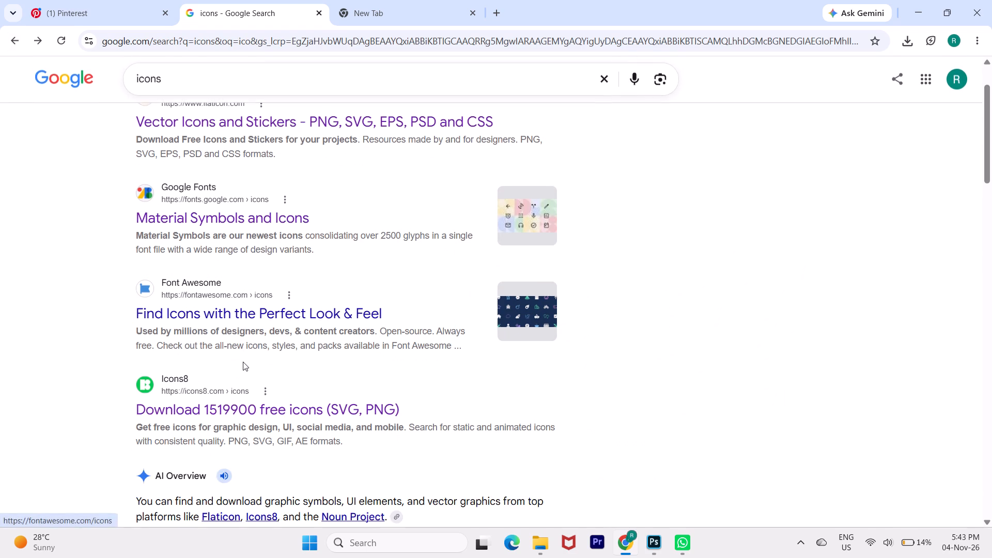
scroll(243, 362, "down", 1)
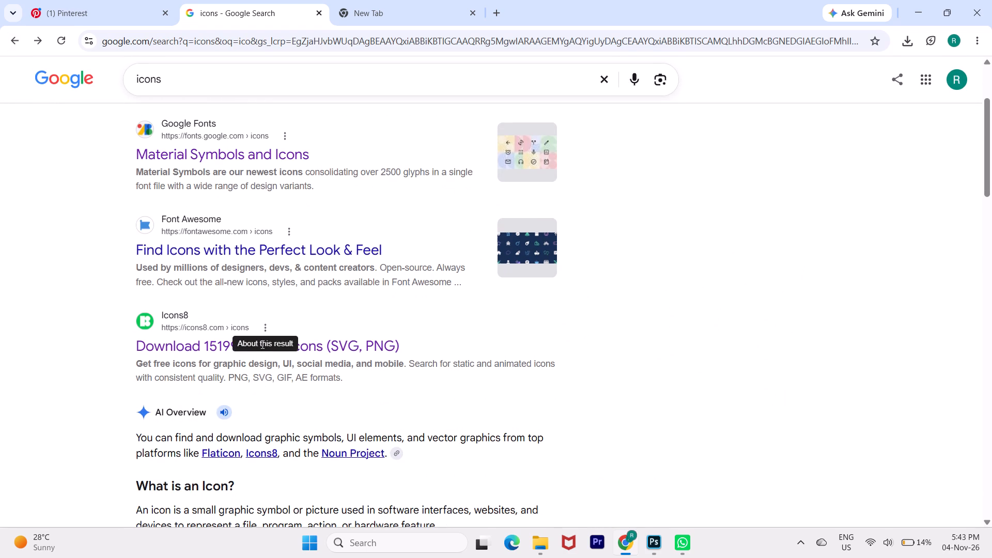
left_click(340, 345)
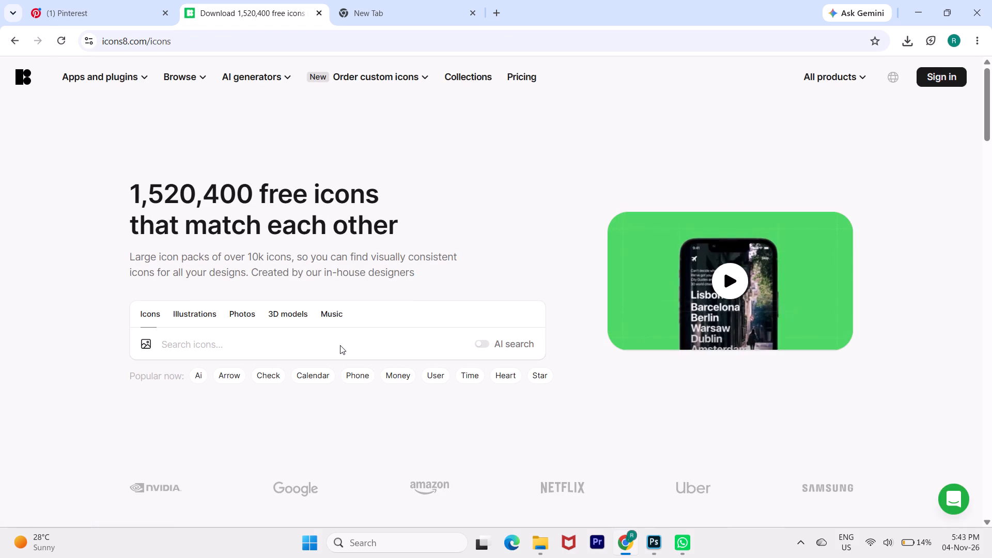
left_click(275, 347)
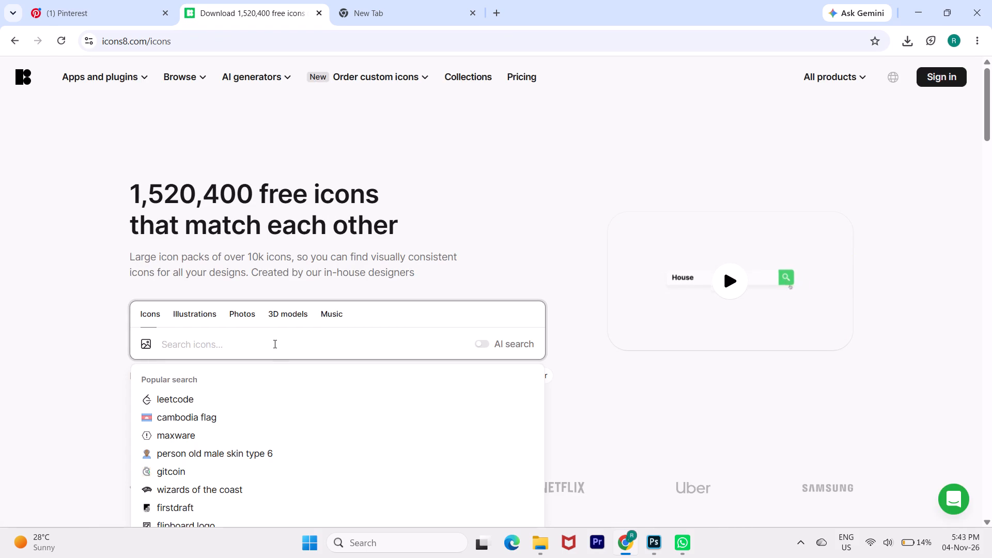
type("linkedni")
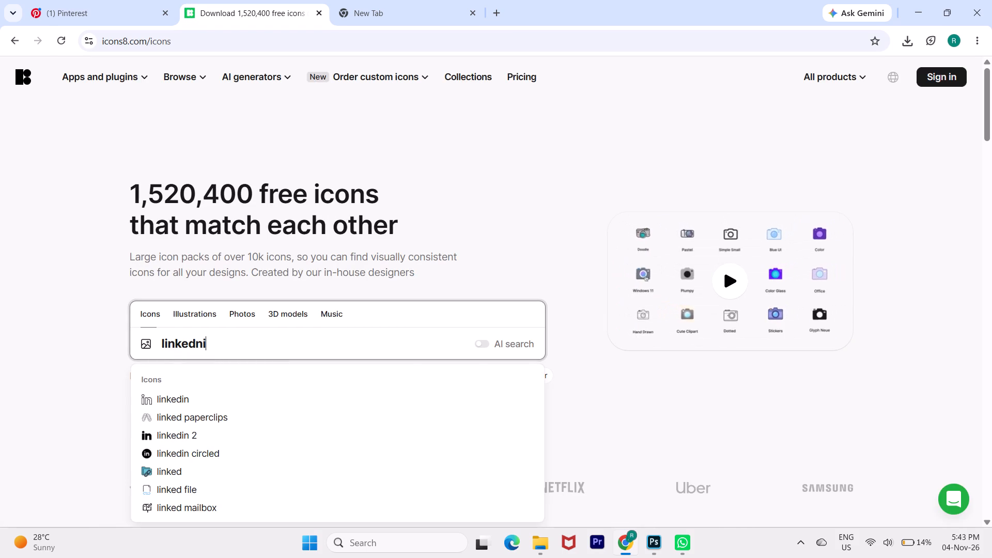
key("BackSpace")
key("BackSpace")
type("in")
key("Return")
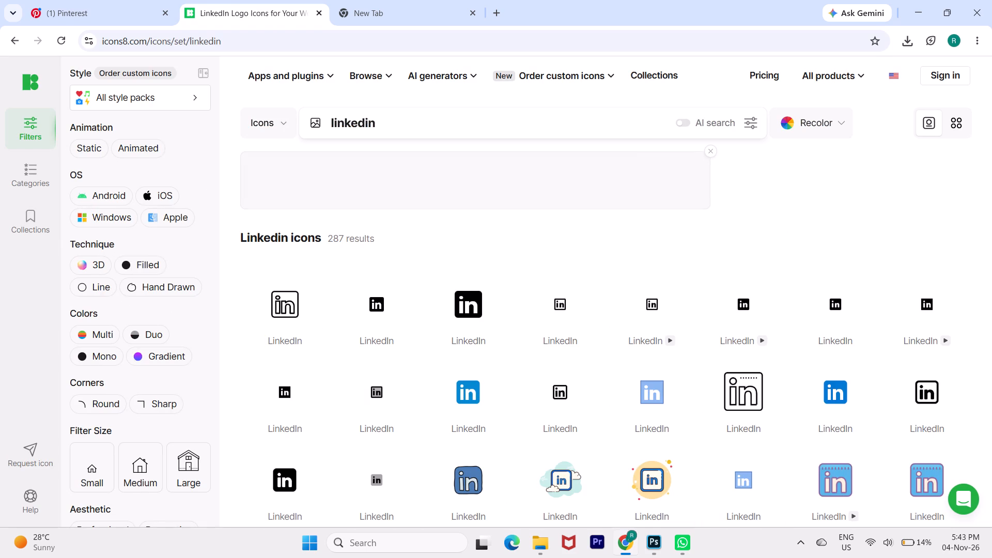
Download the iOS 27 Outlined LinkedIn icon as a free 50×50 PNG and dismiss the attribution message.
left_click(272, 321)
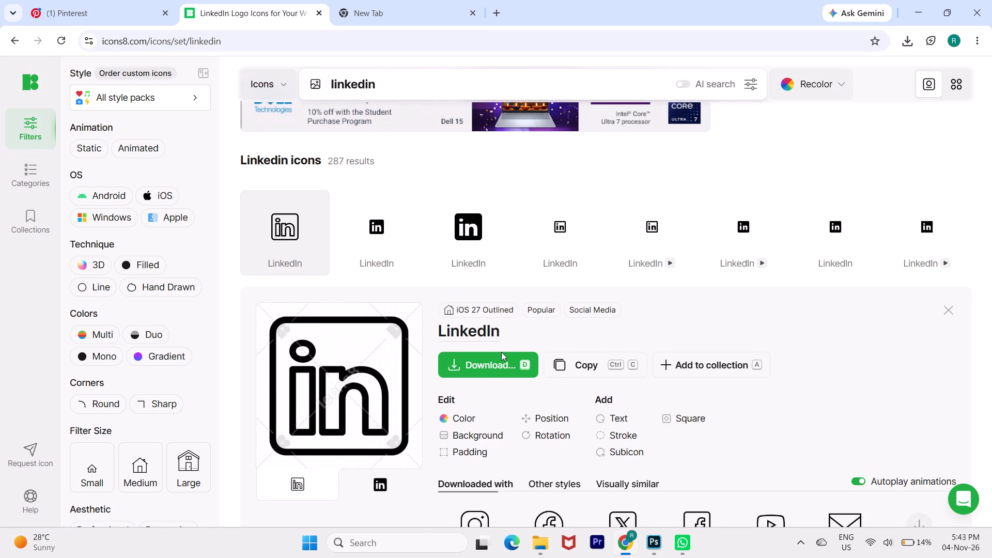
scroll(501, 352, "down", 1)
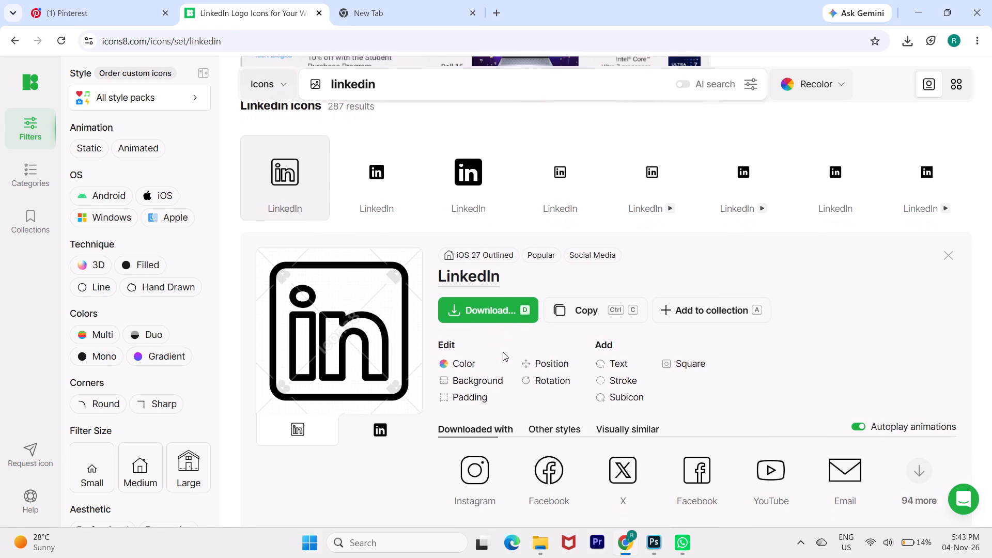
scroll(503, 352, "right", 1)
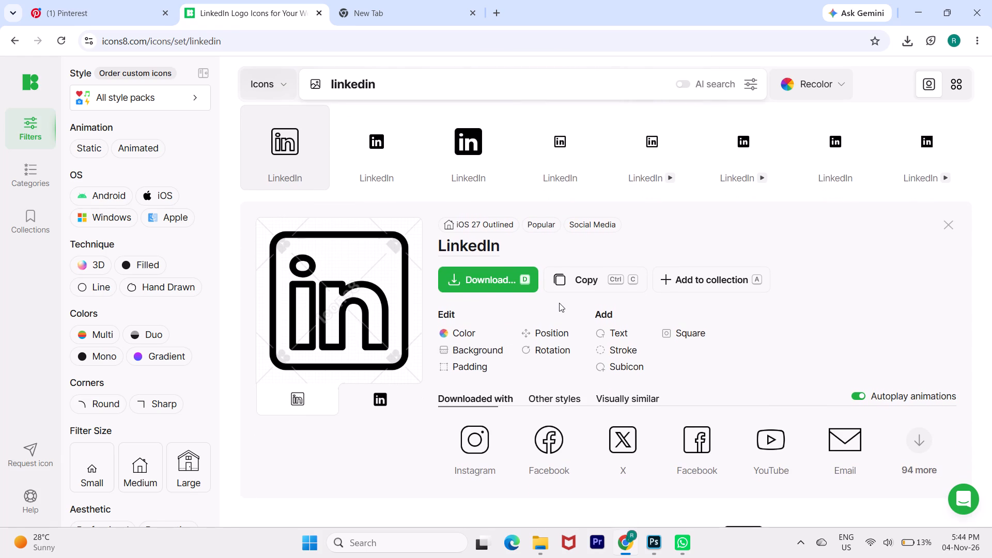
left_click(496, 286)
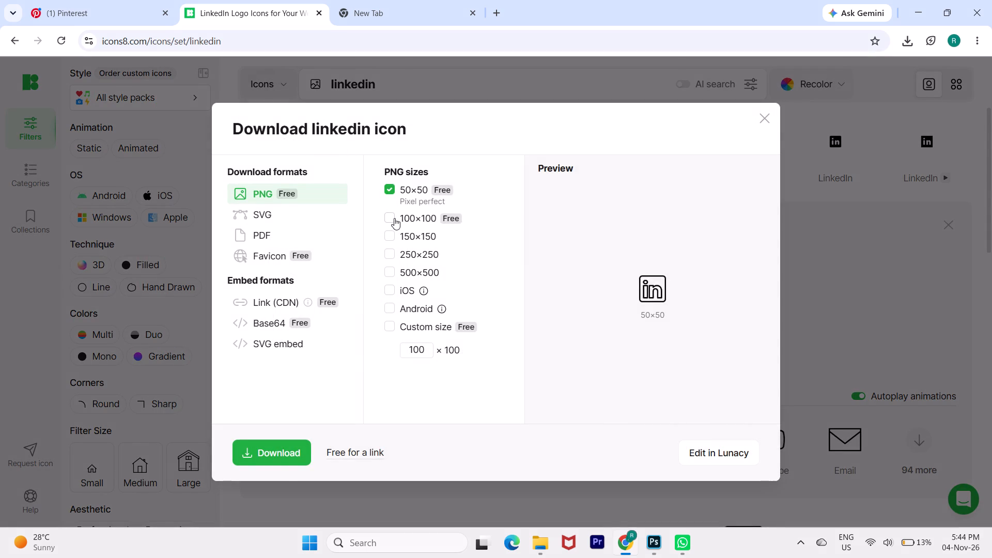
left_click(283, 453)
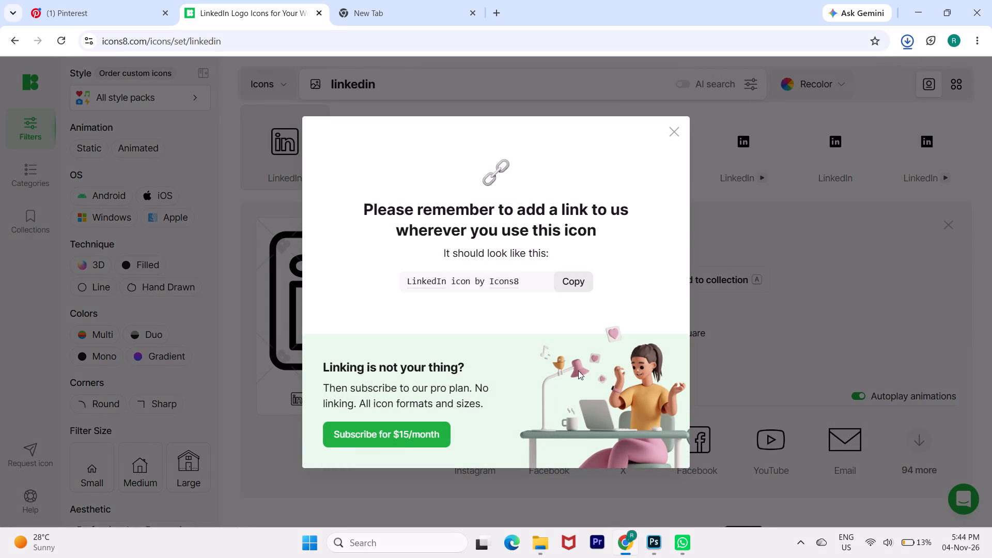
left_click(672, 139)
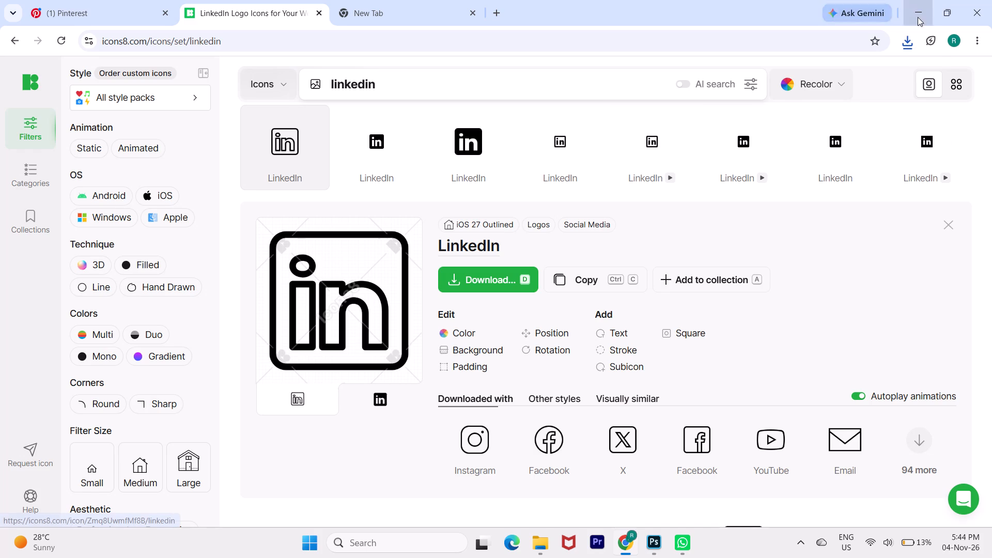
Place the downloaded icons8-linkedin-50 (1).png in the Photoshop Diwali post, scaled to about 8%, beside the diya above the footer's /in/pcealumni text.
left_click(903, 41)
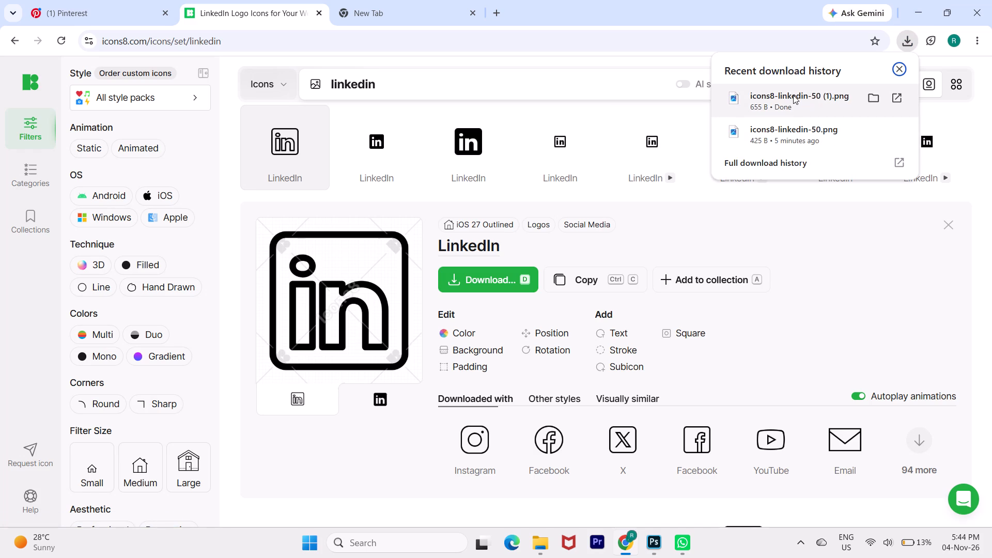
left_click_drag(793, 95, 646, 491)
left_click_drag(646, 491, 462, 329)
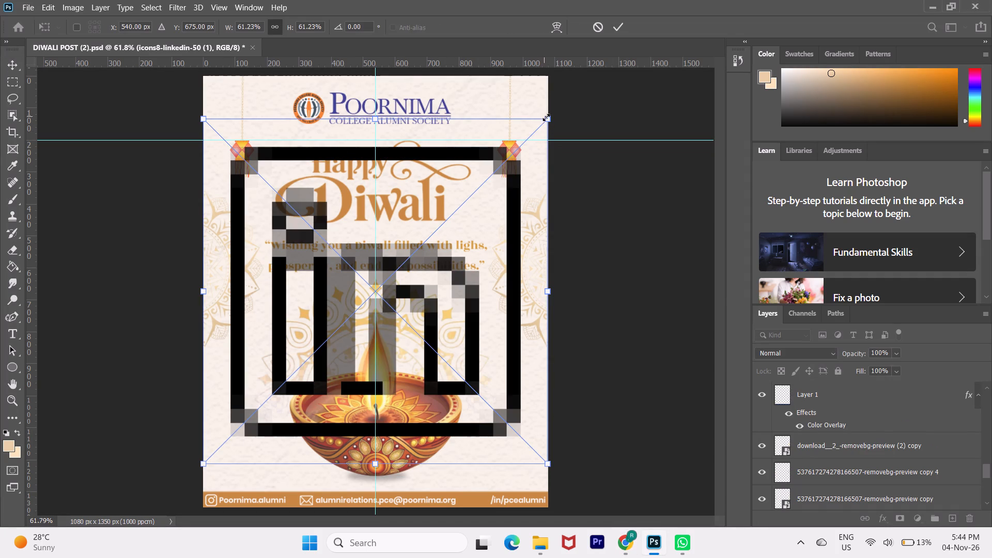
left_click_drag(548, 118, 315, 349)
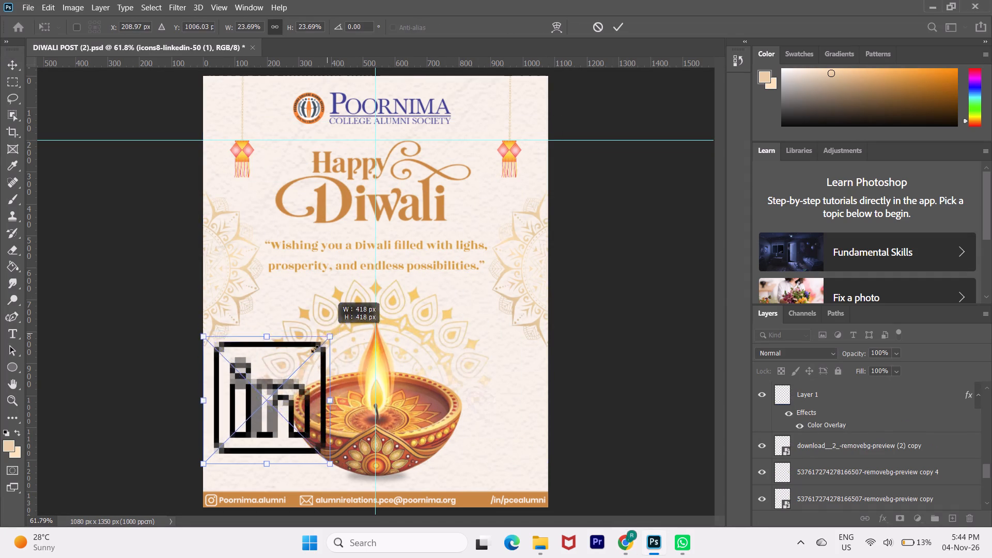
left_click_drag(315, 349, 276, 446)
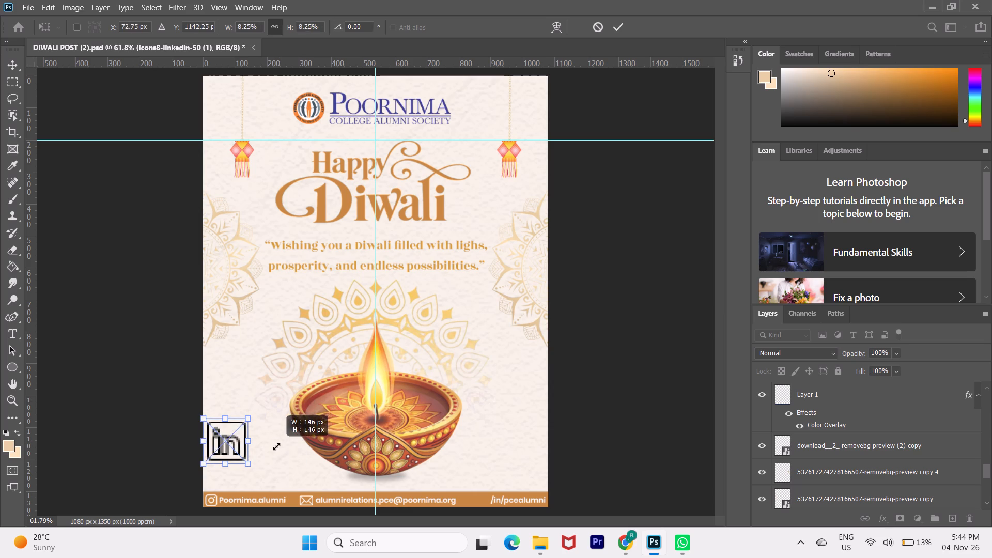
left_click_drag(276, 446, 277, 446)
left_click_drag(223, 441, 452, 474)
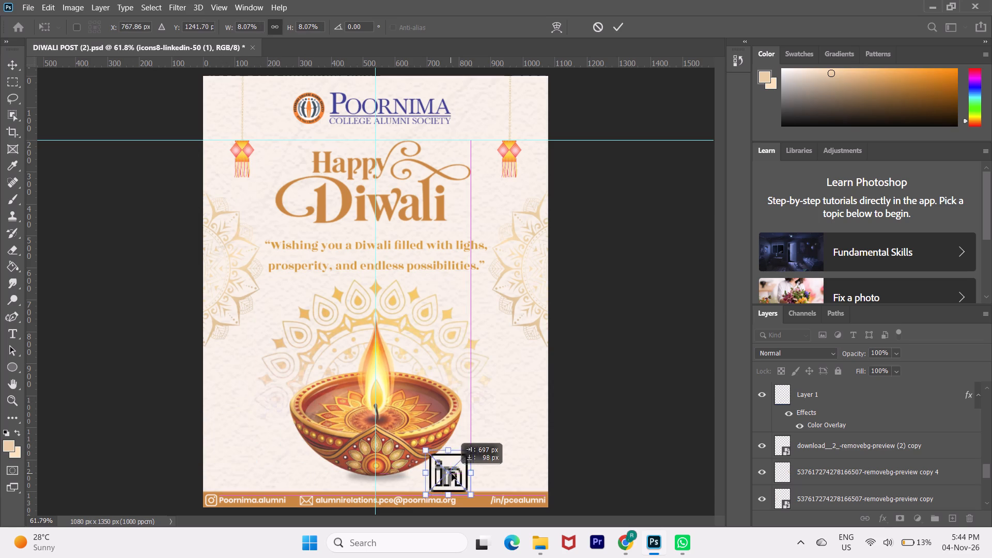
left_click_drag(452, 474, 479, 451)
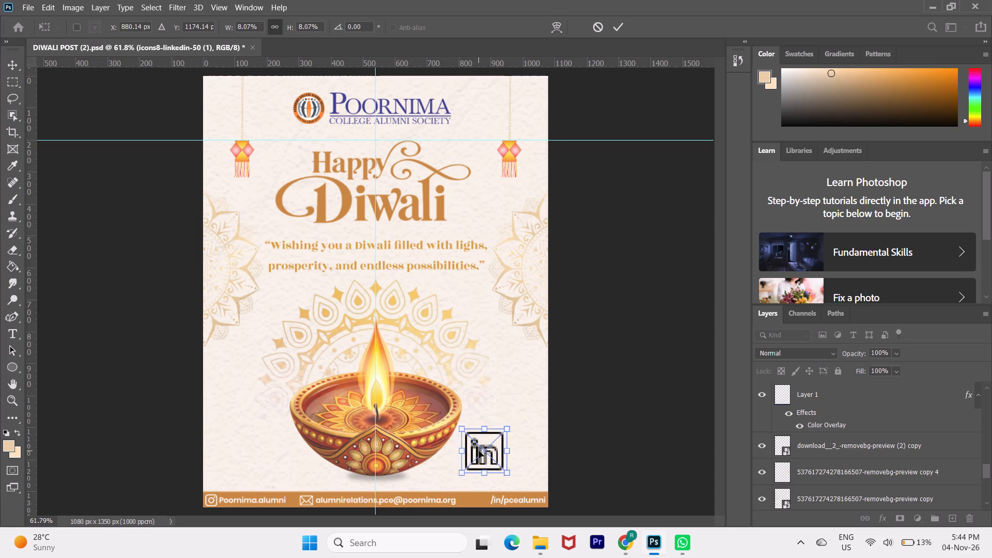
key("Return")
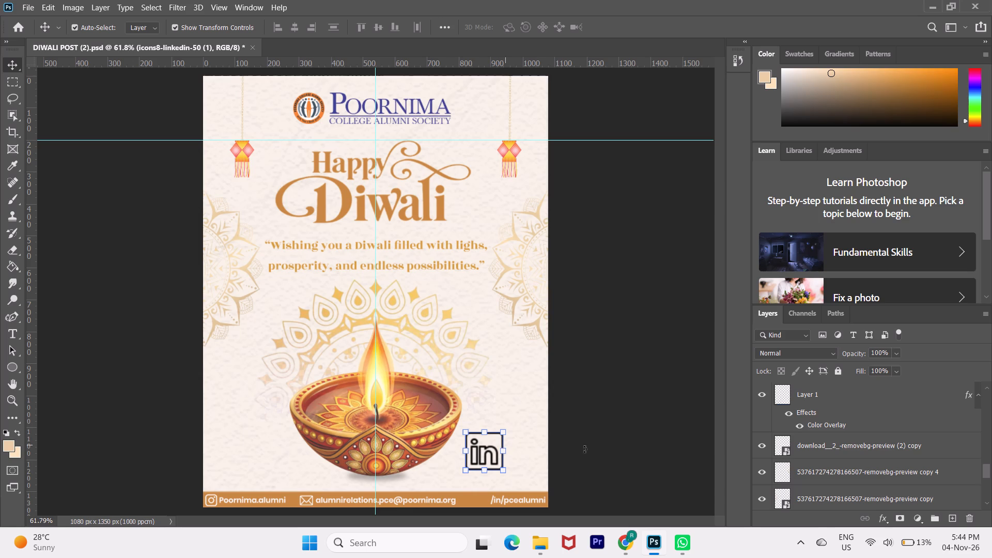
Move the icons8-linkedin-50 (1) layer down the layer stack to between the PCAS LOGO COMPLETE and email layers.
scroll(913, 437, "up", 4)
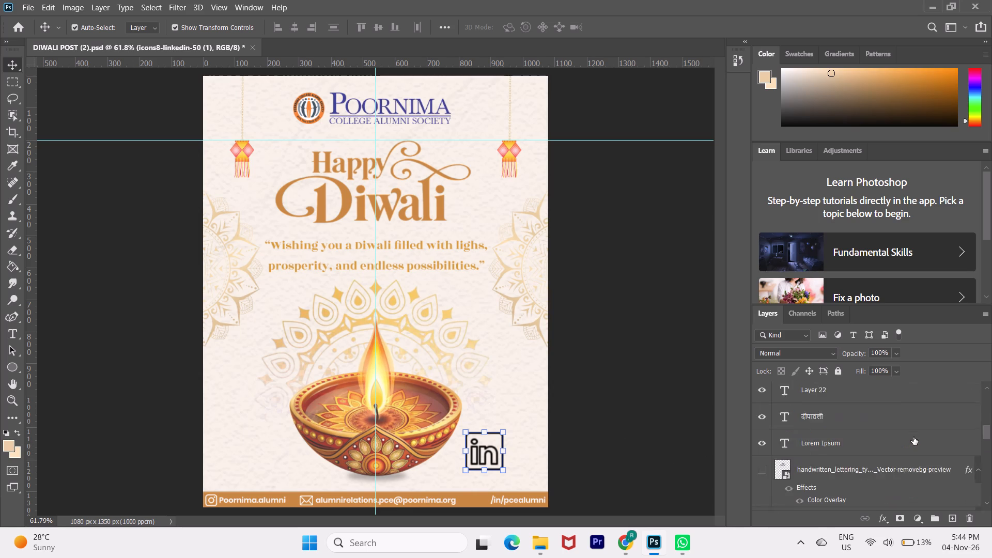
scroll(913, 437, "up", 3)
left_click_drag(940, 393, 923, 526)
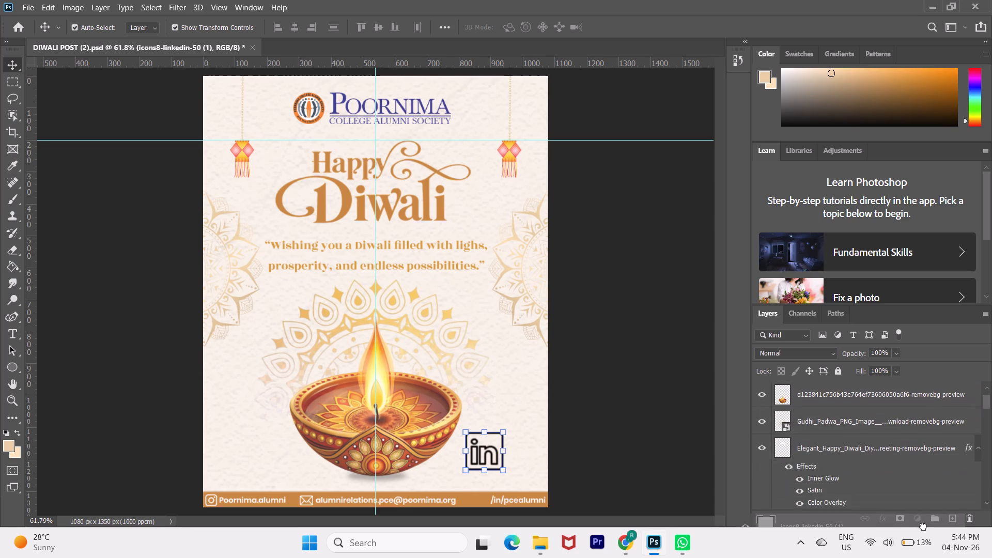
left_click_drag(923, 526, 938, 509)
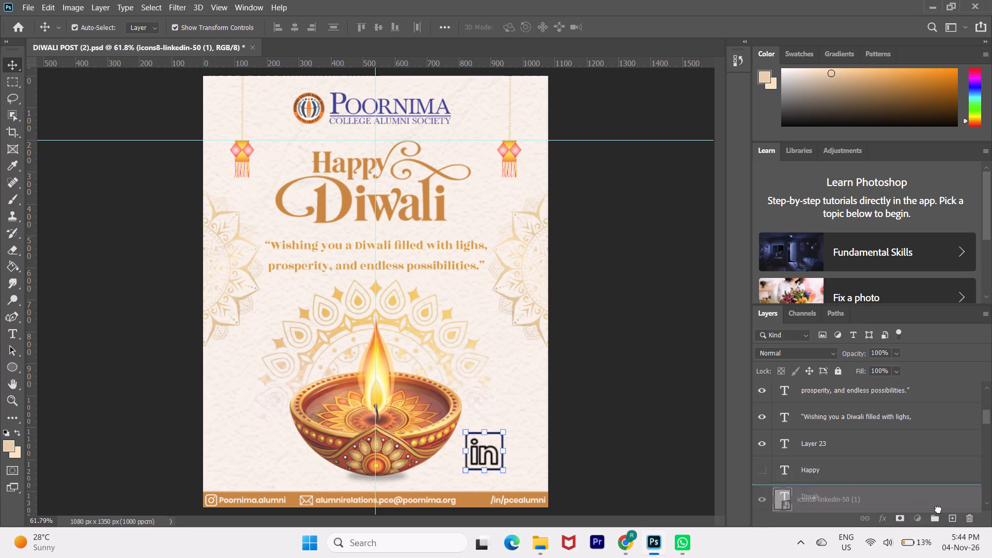
left_click_drag(938, 509, 946, 465)
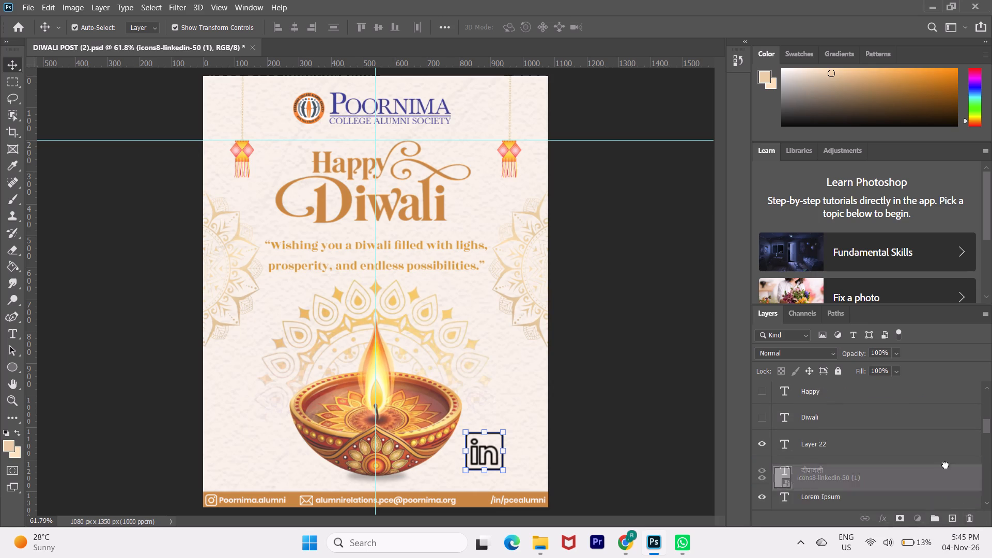
left_click_drag(946, 465, 955, 487)
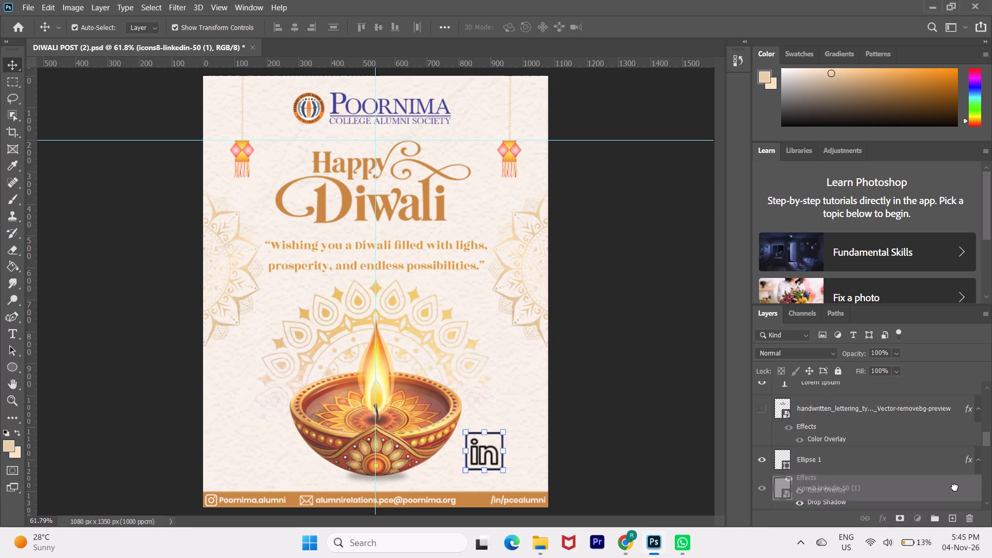
left_click_drag(955, 487, 962, 501)
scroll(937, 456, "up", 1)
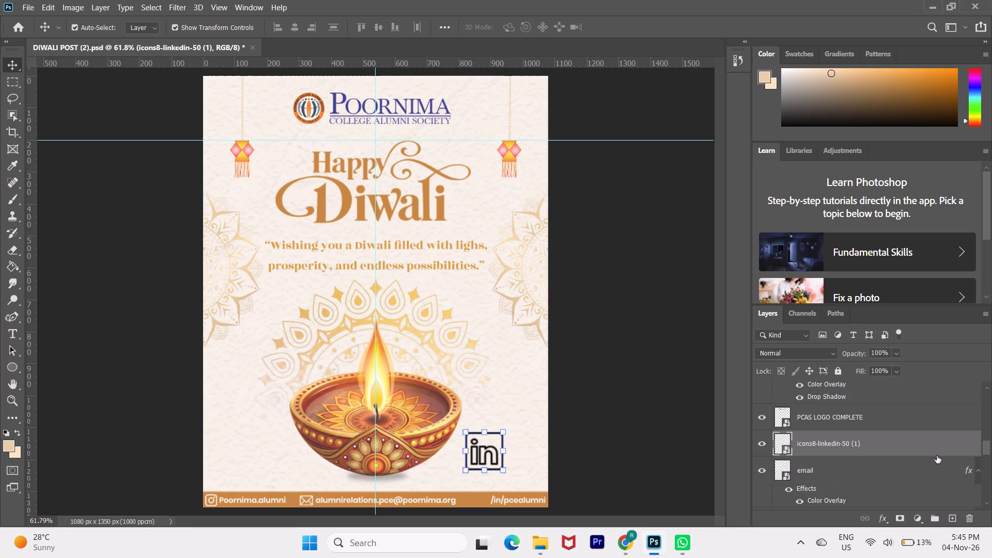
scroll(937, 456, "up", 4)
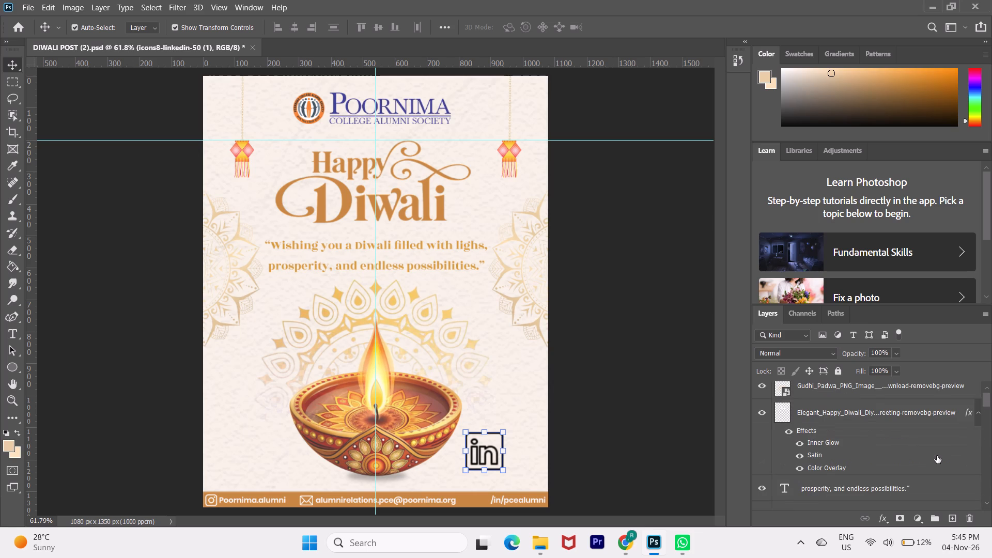
Find the stray Lorem Ipsum text layer lying outside the canvas and delete it.
scroll(937, 456, "down", 3)
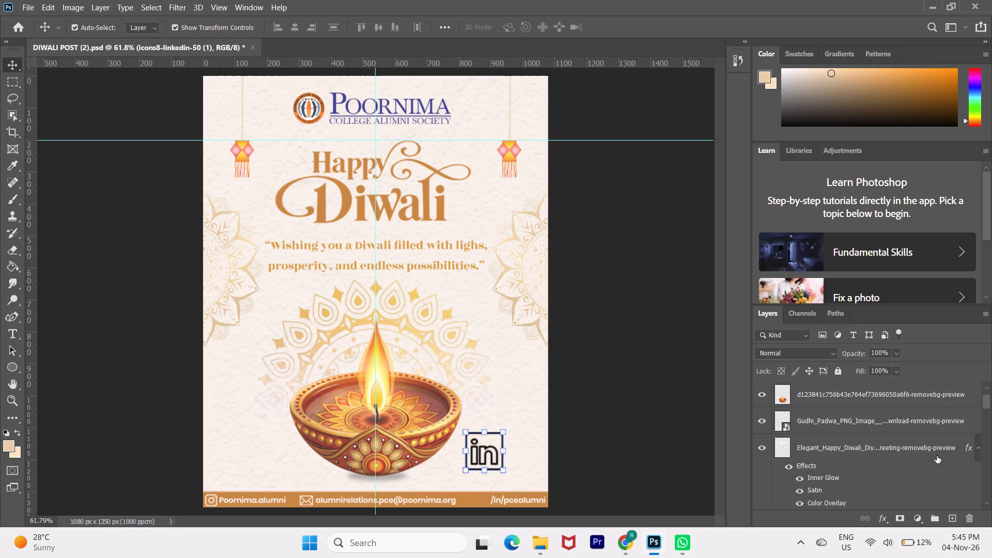
scroll(937, 456, "down", 2)
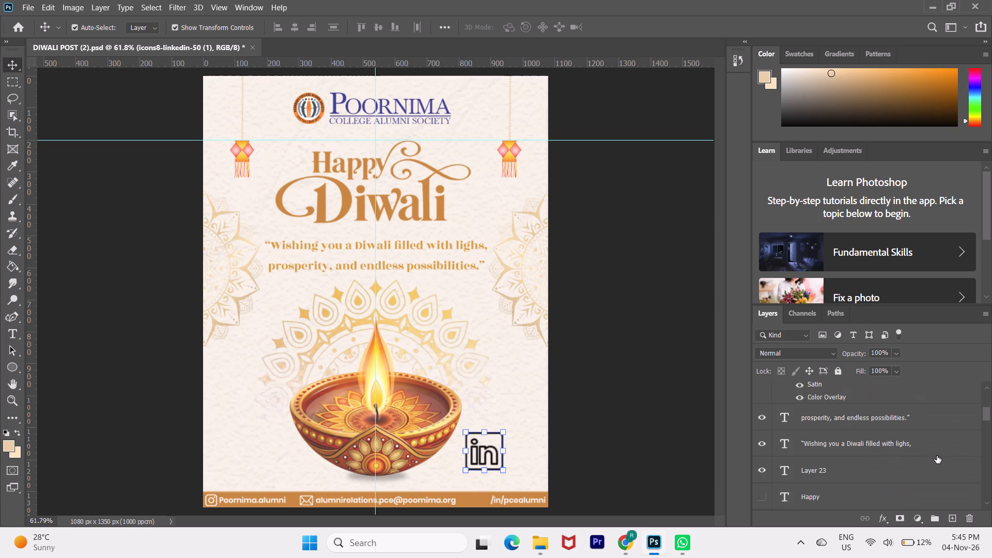
scroll(937, 456, "down", 1)
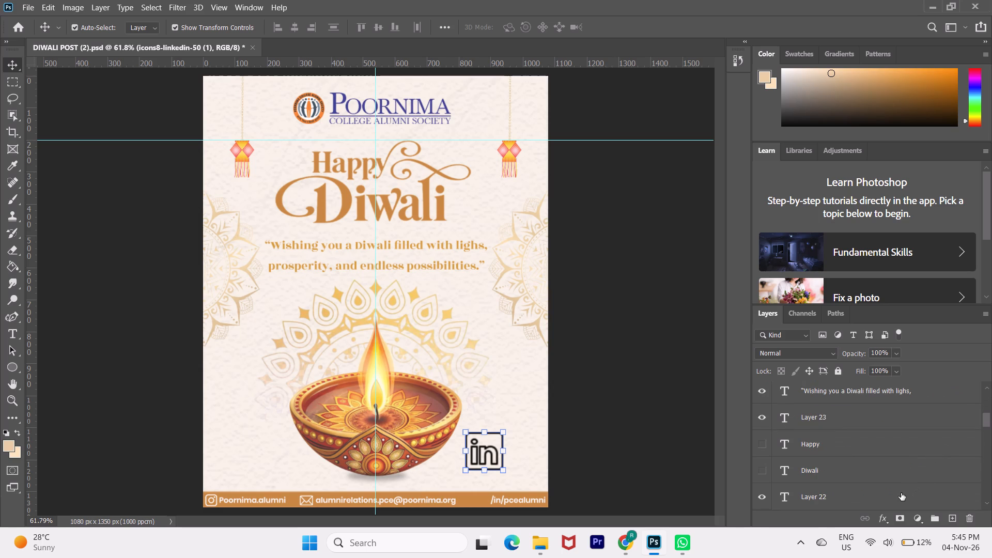
left_click(901, 493)
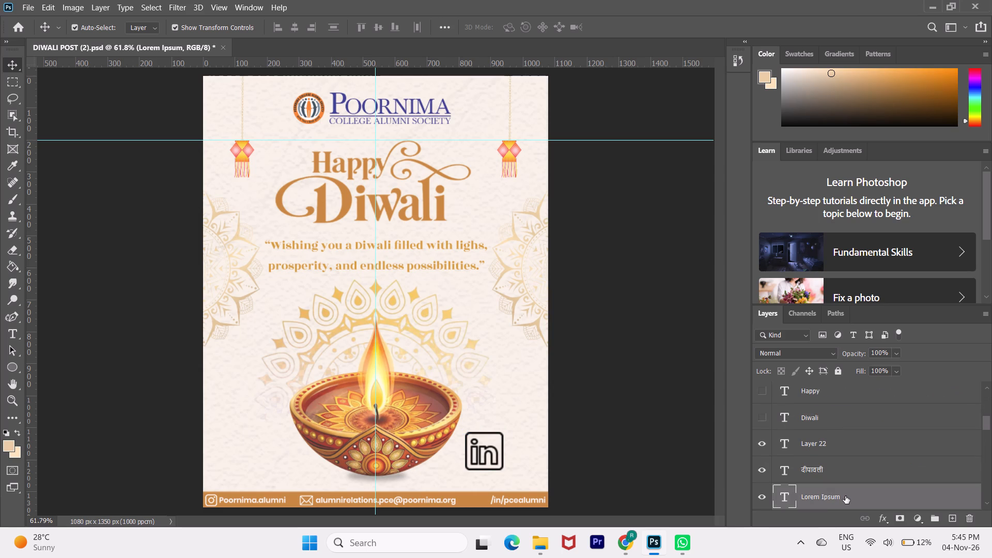
left_click(845, 496)
scroll(845, 496, "down", 1)
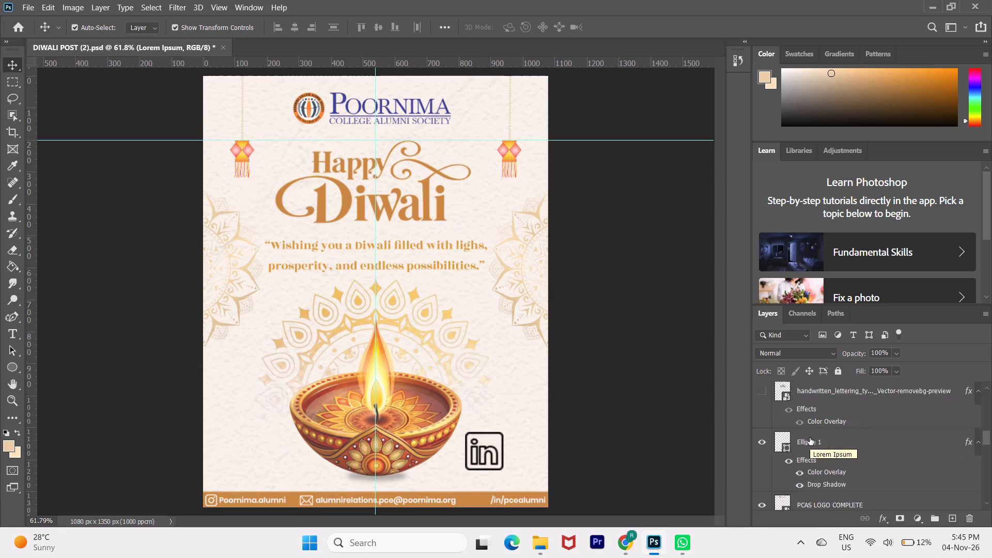
scroll(810, 438, "up", 1)
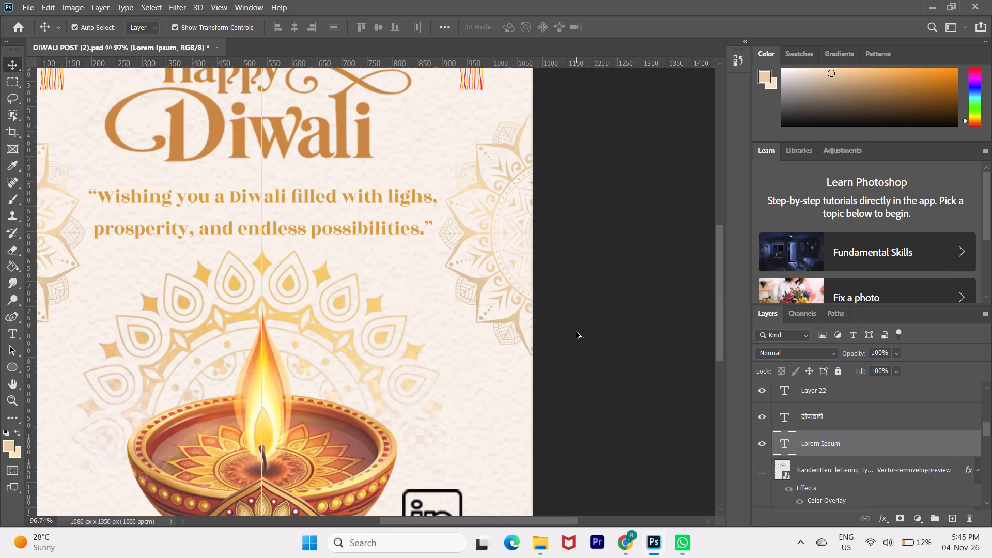
scroll(576, 332, "down", 1, "alt")
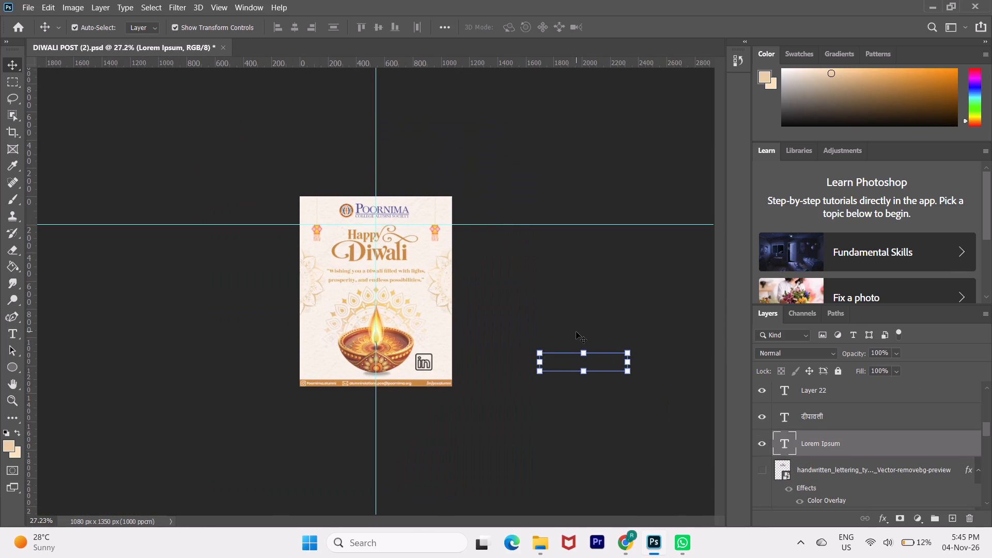
key("Delete")
left_click(576, 332)
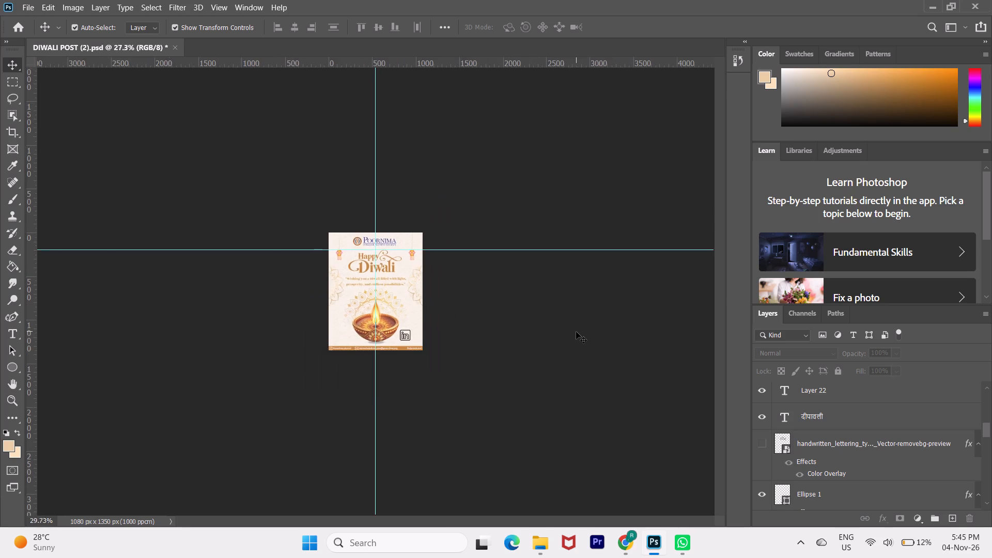
Scale the black LinkedIn icon beside the diya down to about 3.7%, keeping its proportions.
scroll(576, 332, "up", 2, "alt")
scroll(576, 332, "down", 1)
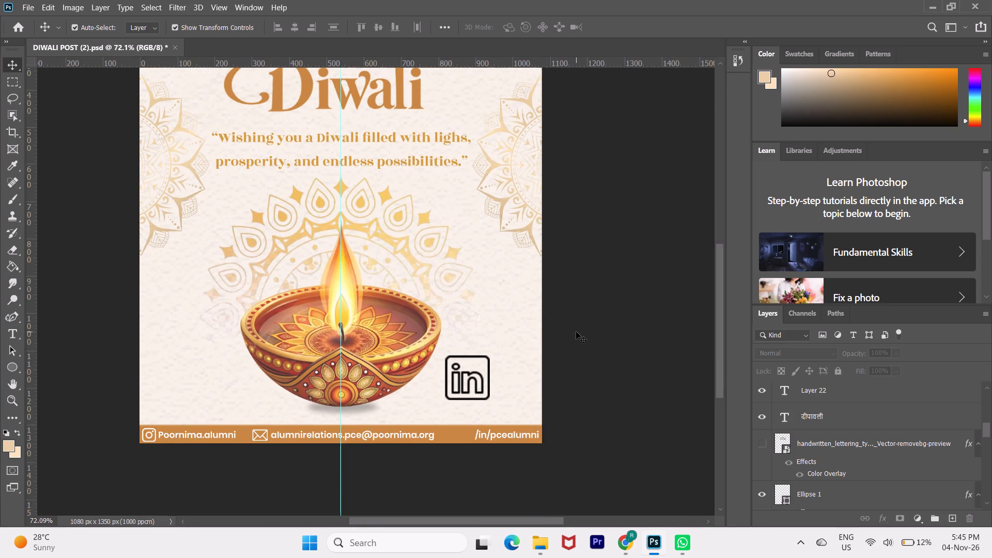
scroll(576, 332, "down", 1)
scroll(576, 332, "up", 3, "alt")
scroll(576, 332, "down", 1)
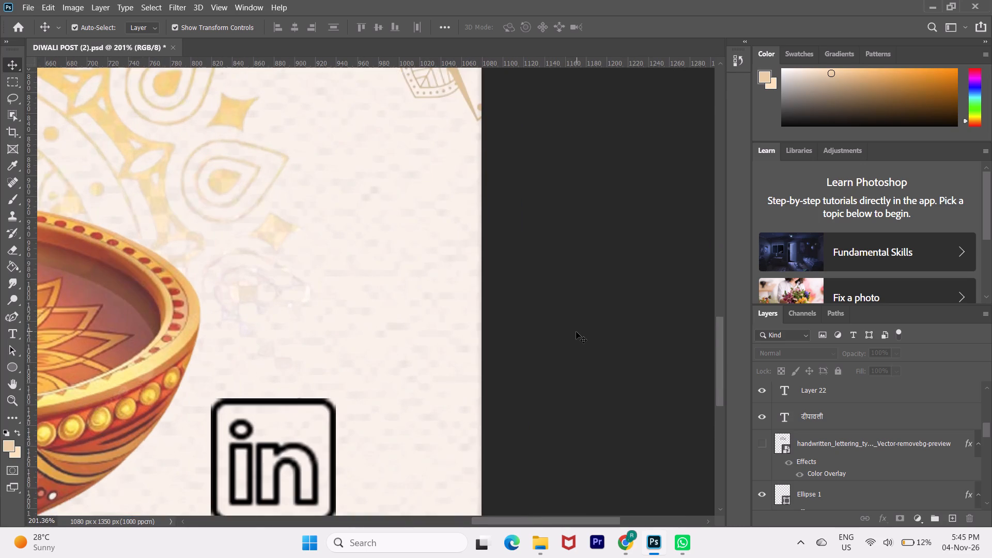
scroll(576, 332, "down", 3)
scroll(576, 332, "left", 2)
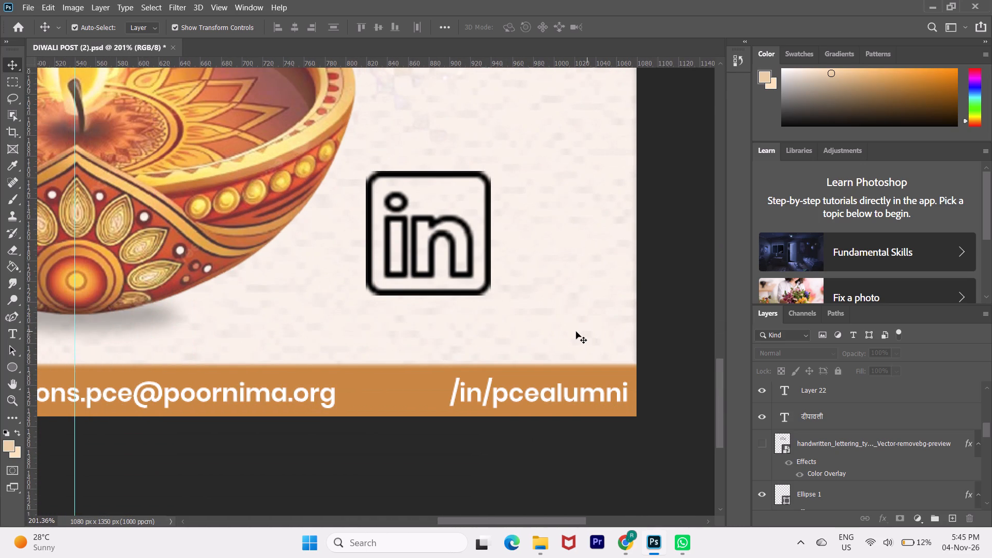
scroll(576, 332, "left", 2)
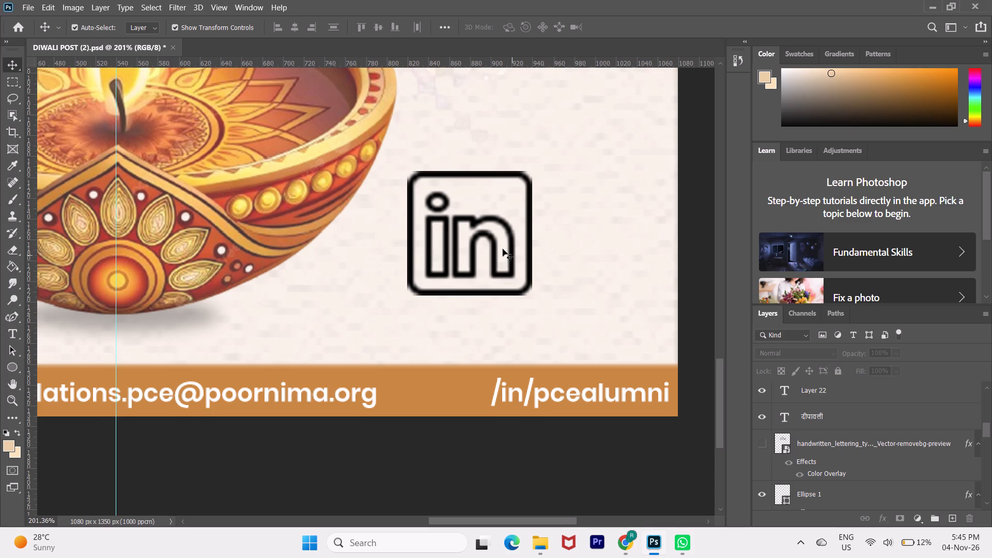
left_click(503, 249)
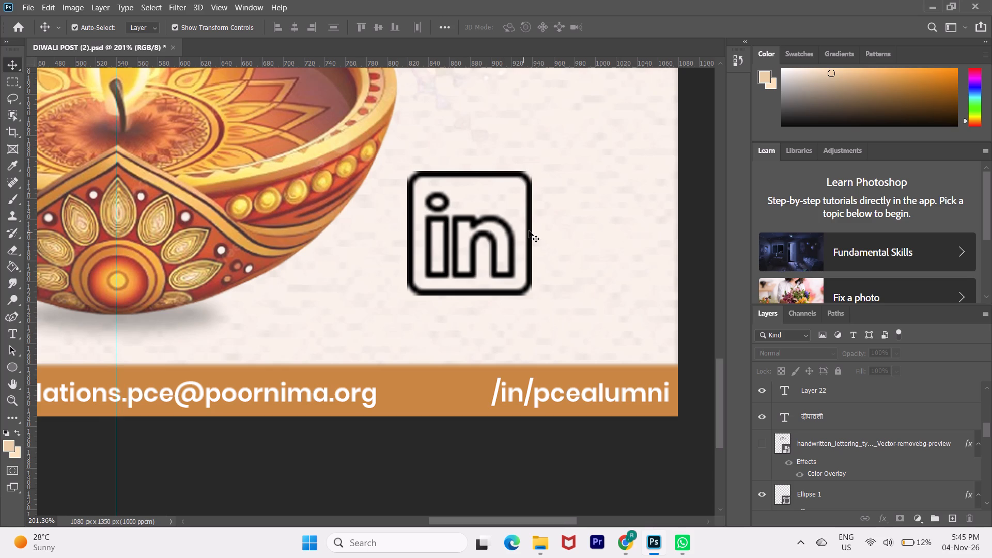
left_click(529, 230)
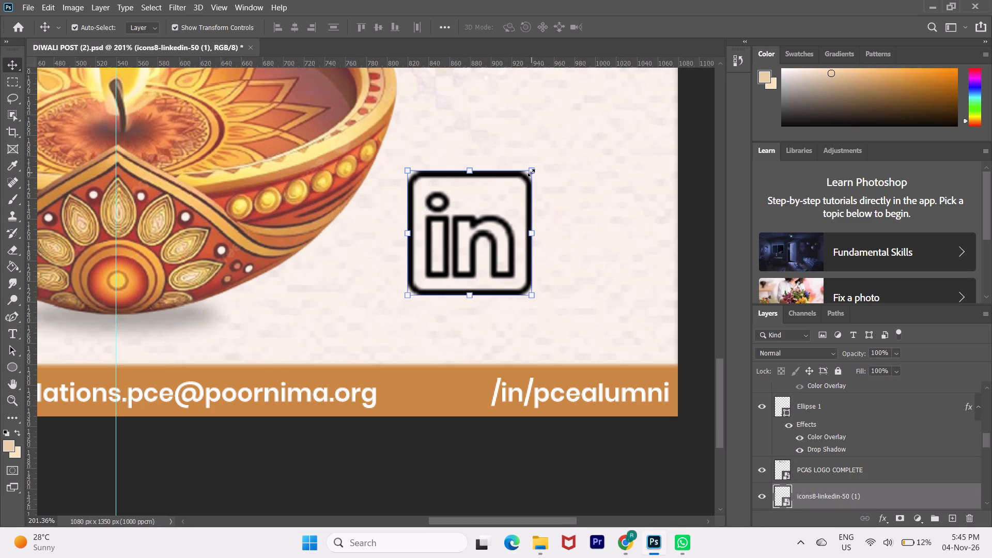
left_click(531, 173)
left_click_drag(541, 160, 516, 157)
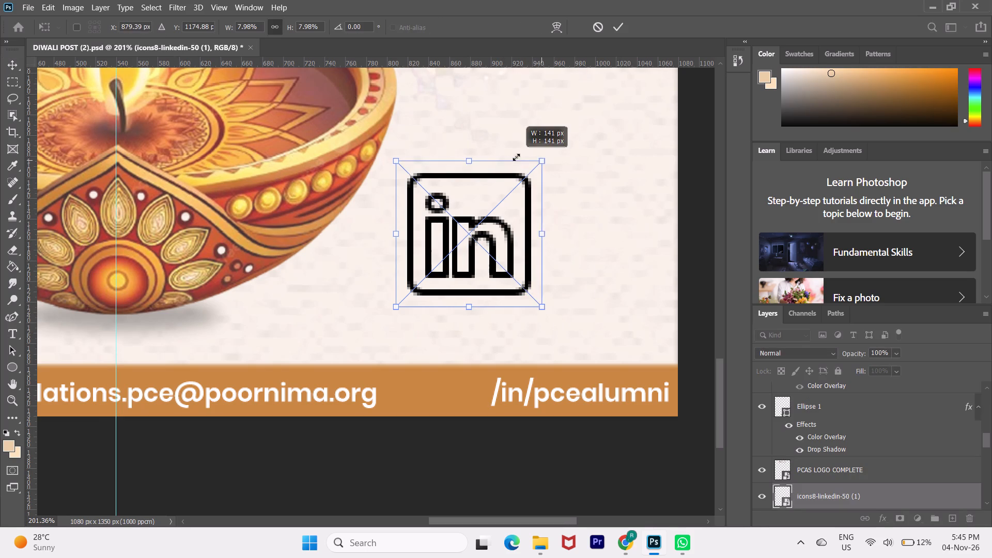
left_click_drag(516, 157, 481, 196)
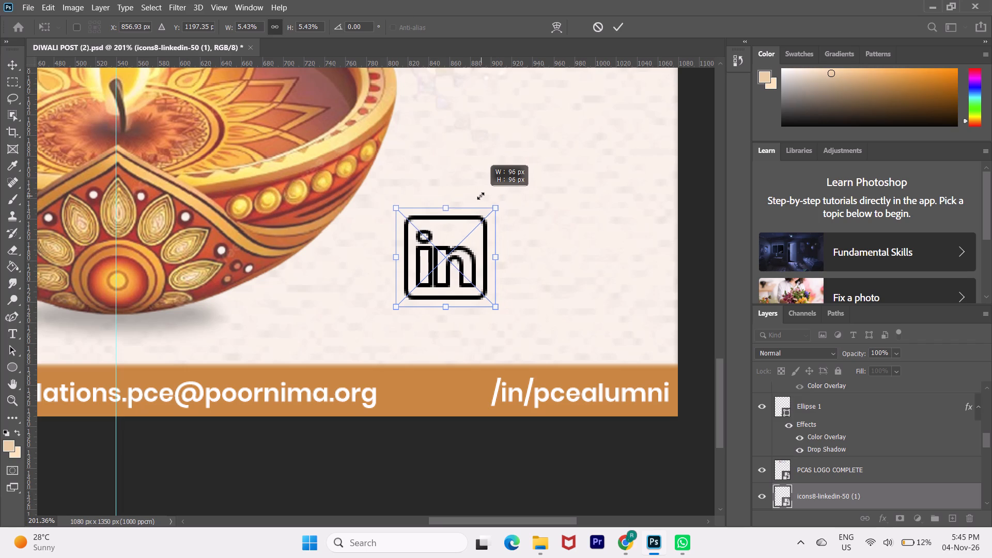
left_click_drag(481, 196, 452, 221)
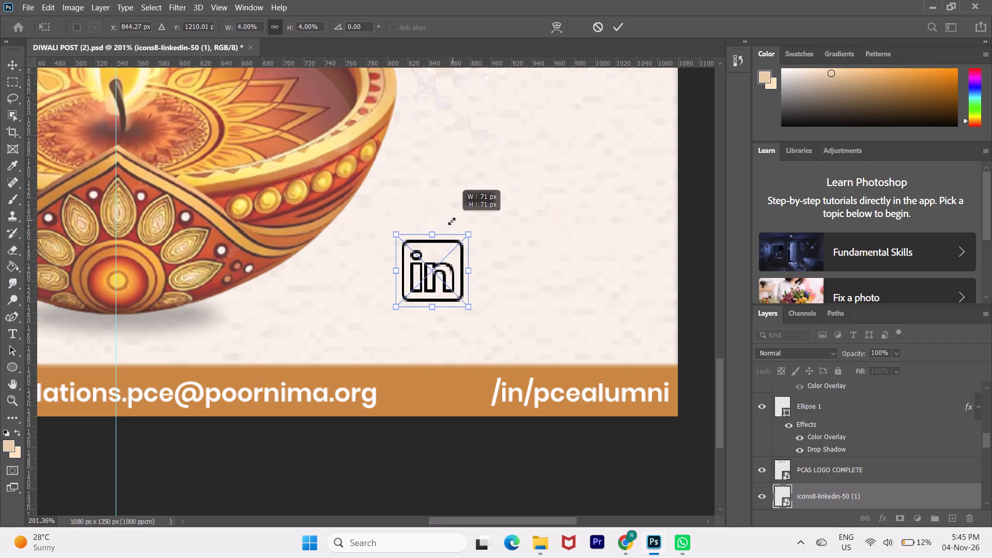
left_click_drag(452, 221, 447, 227)
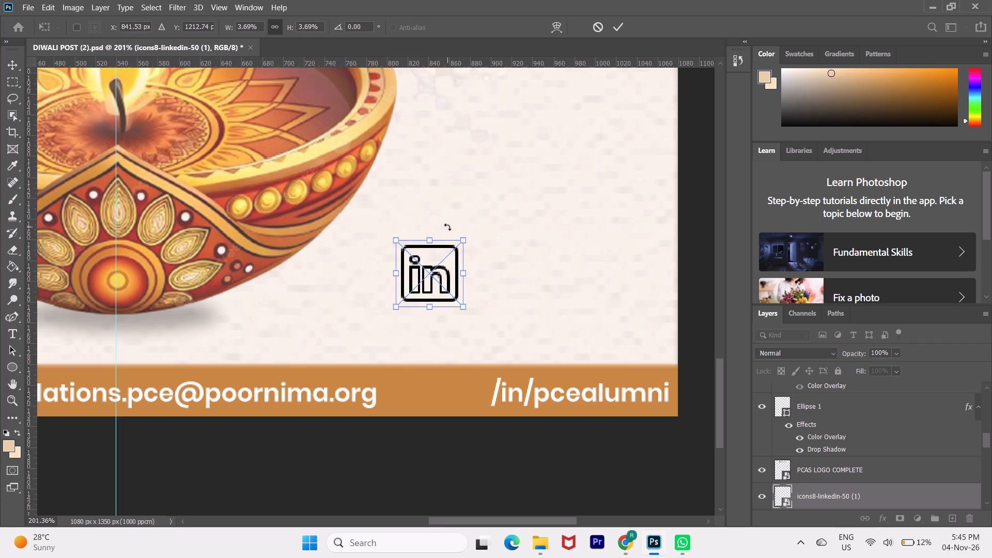
Move the LinkedIn icon into the orange footer bar before /in/pcealumni and scale it down to about 2.1%.
left_click_drag(430, 268, 455, 376)
left_click_drag(484, 348, 481, 350)
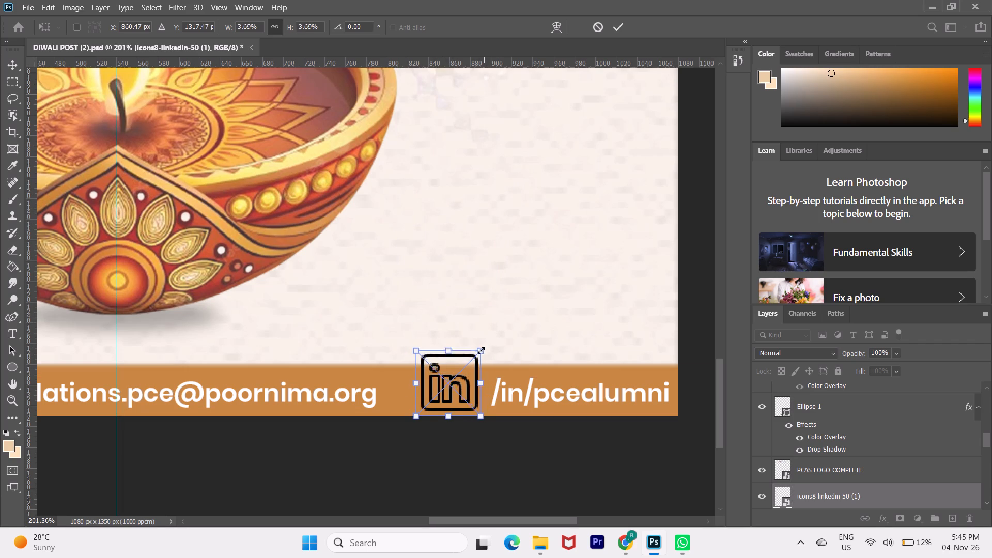
left_click_drag(481, 350, 469, 367)
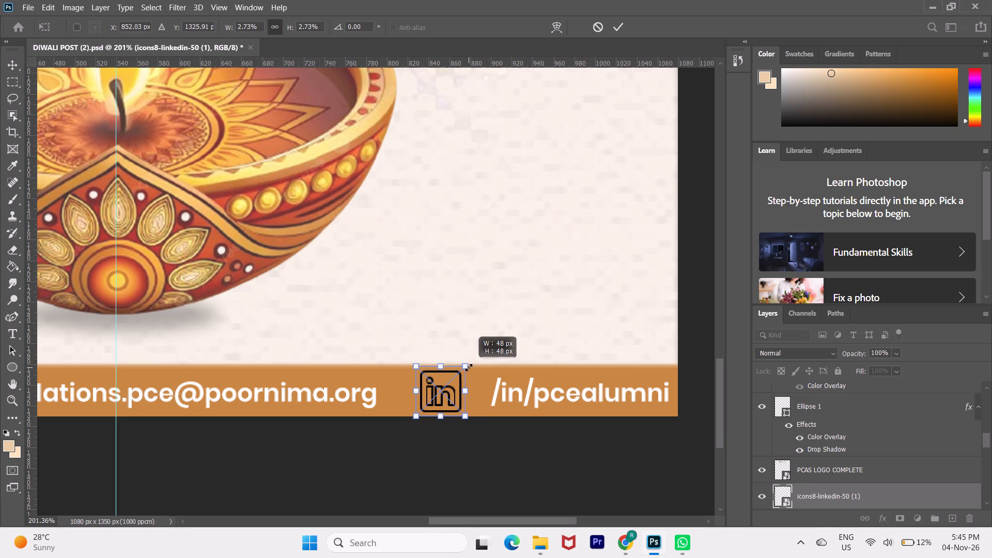
left_click_drag(469, 367, 469, 371)
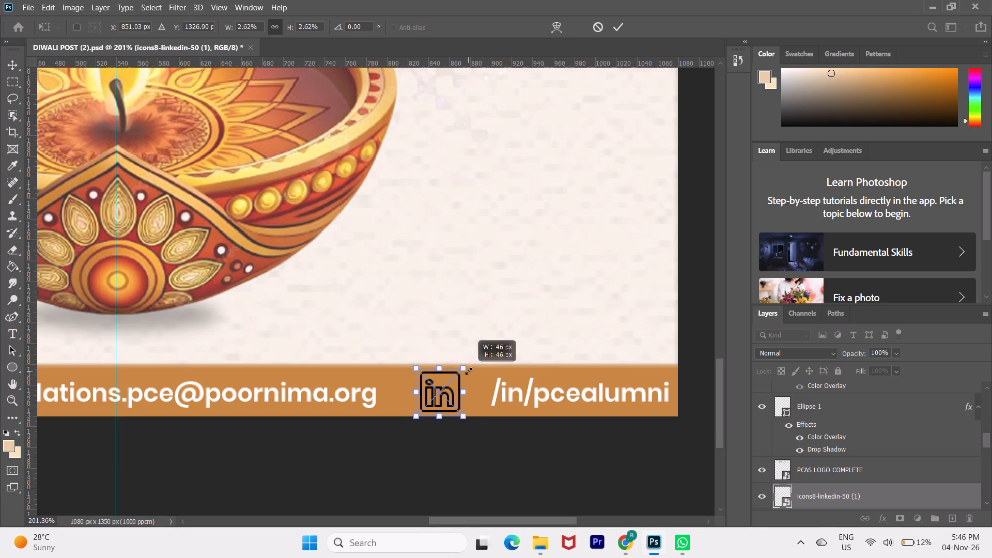
left_click_drag(469, 371, 466, 374)
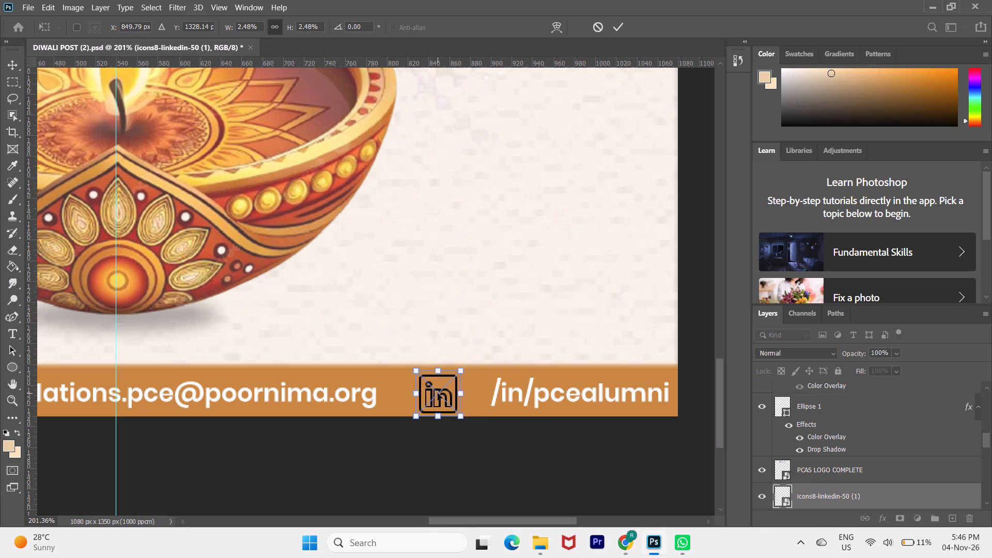
left_click_drag(438, 393, 444, 392)
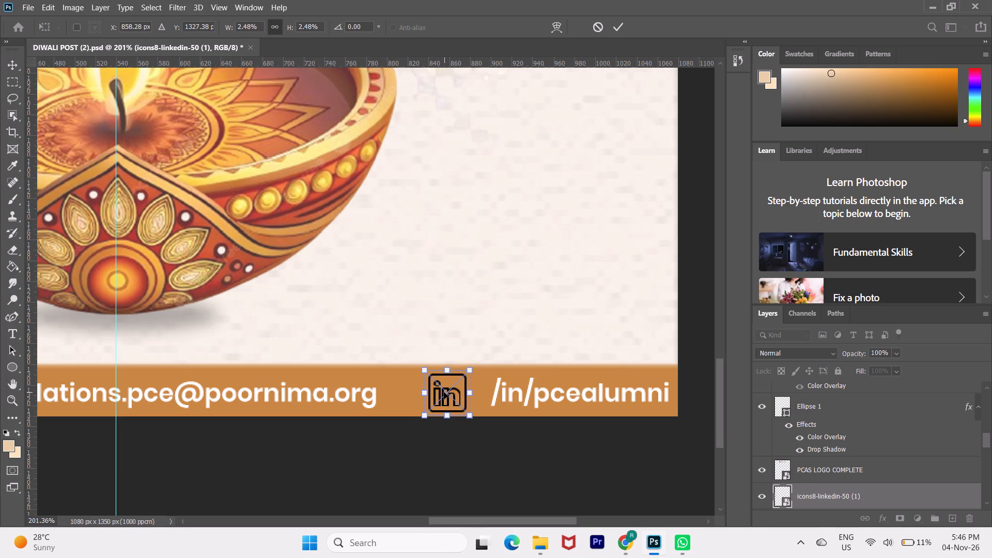
left_click(458, 381)
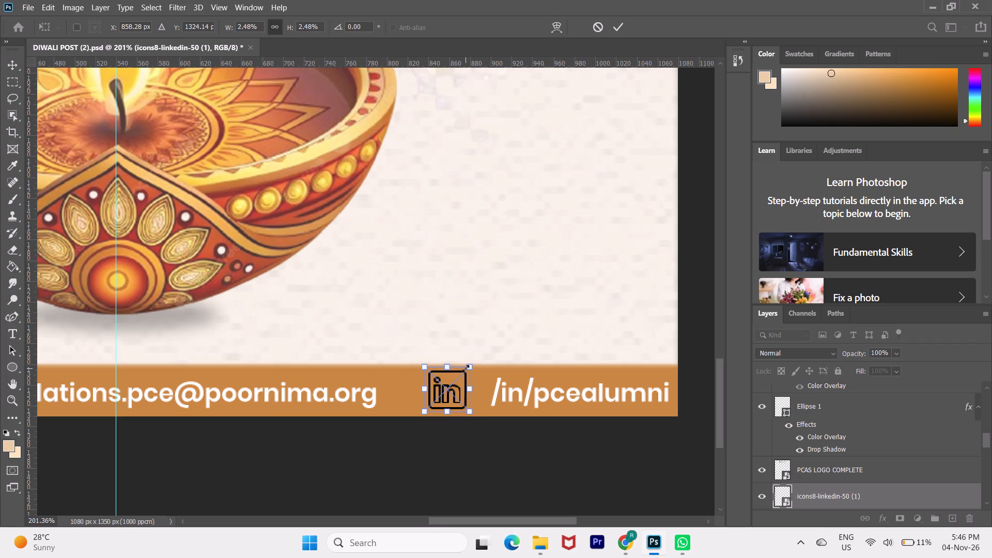
left_click_drag(467, 367, 461, 375)
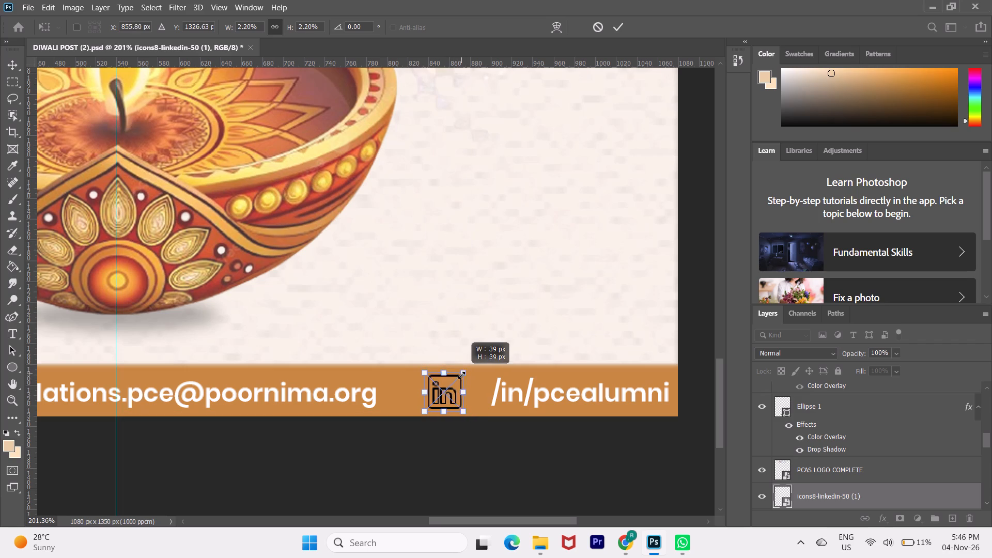
left_click_drag(461, 375, 462, 376)
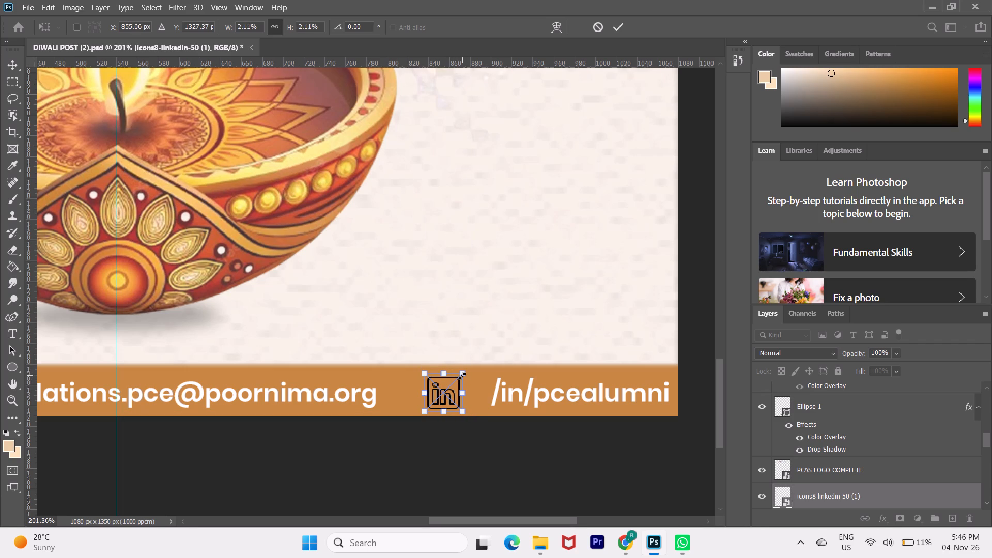
key("Return")
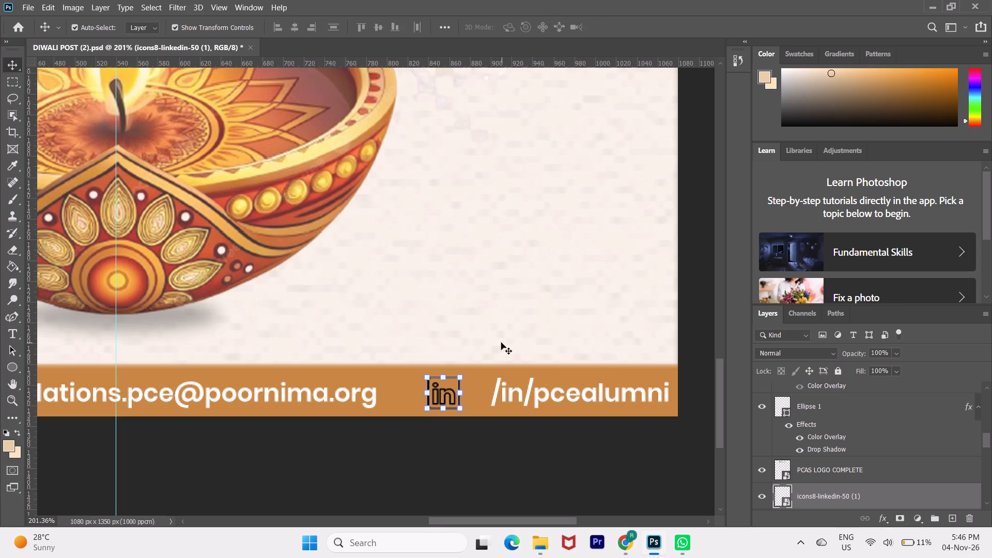
Compare the LinkedIn icon with the other footer icons and nudge it about 22 px closer to the /in/pcealumni text.
left_click(501, 343)
scroll(442, 389, "left", 1)
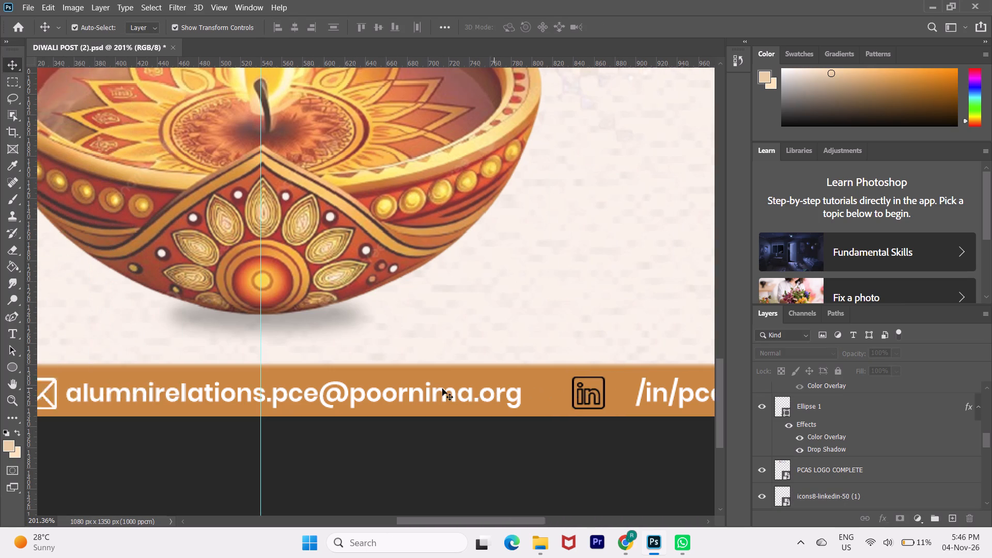
scroll(442, 389, "left", 2)
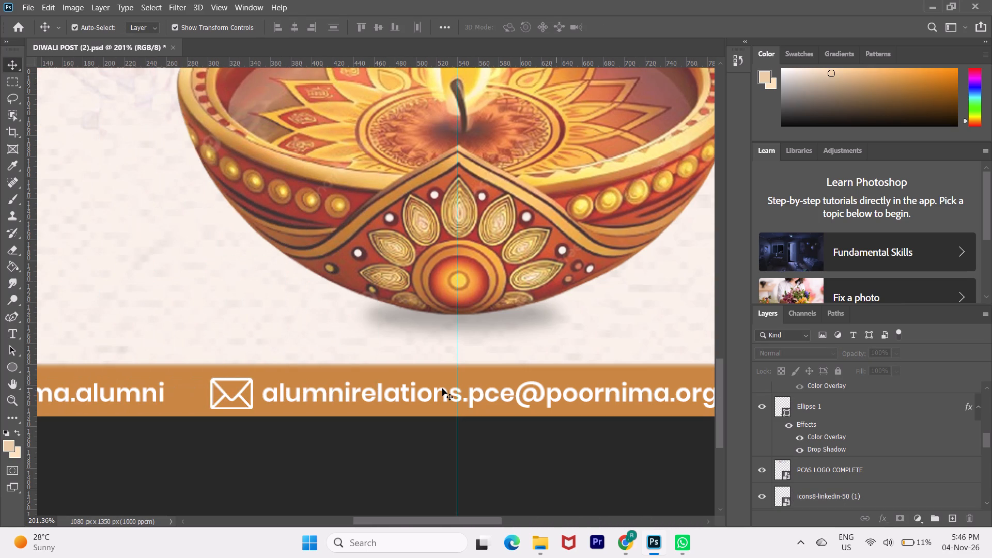
scroll(442, 389, "left", 2)
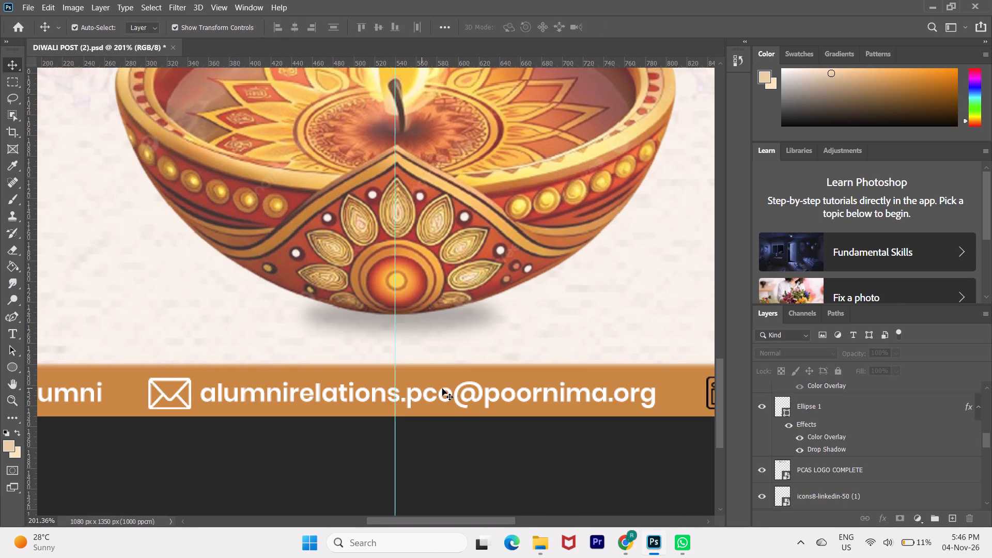
scroll(442, 389, "down", 1, "alt")
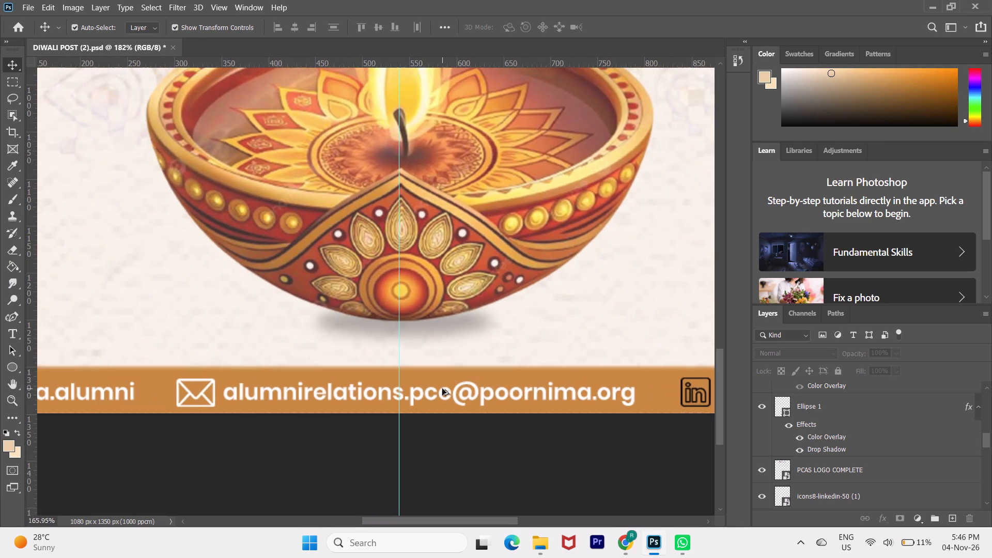
scroll(442, 389, "down", 2, "alt")
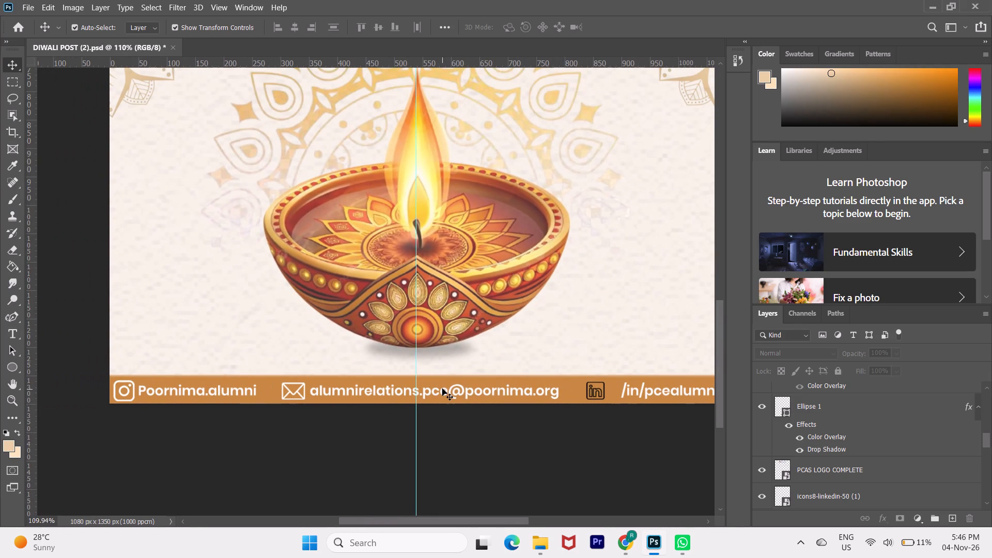
left_click(590, 394)
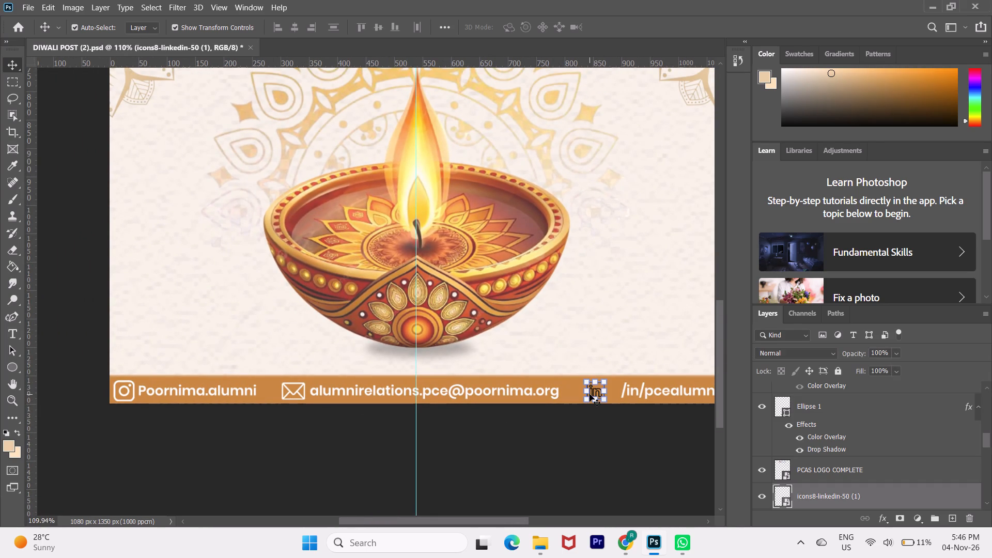
key("shift+Right")
key("shift+Right")
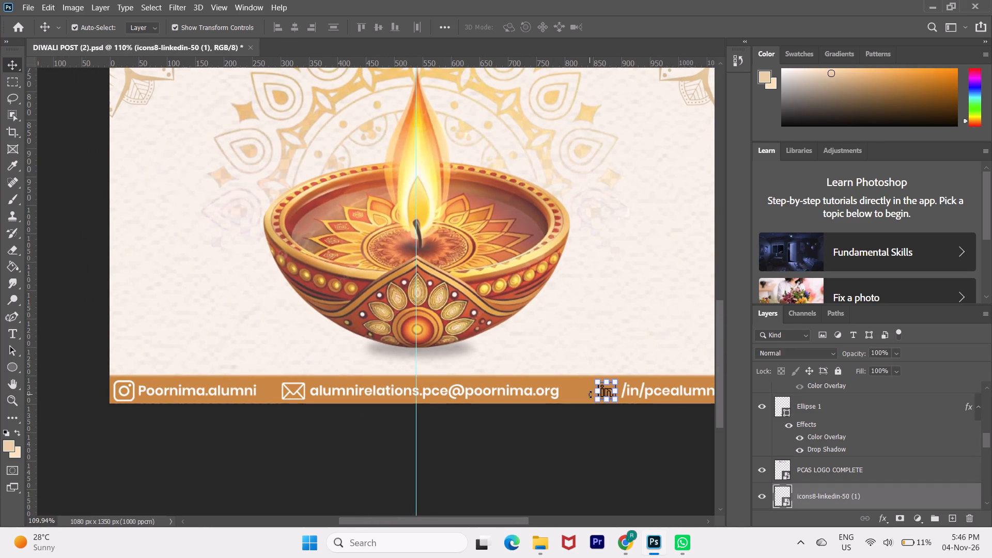
key("Right")
key("Right")
left_click(625, 365)
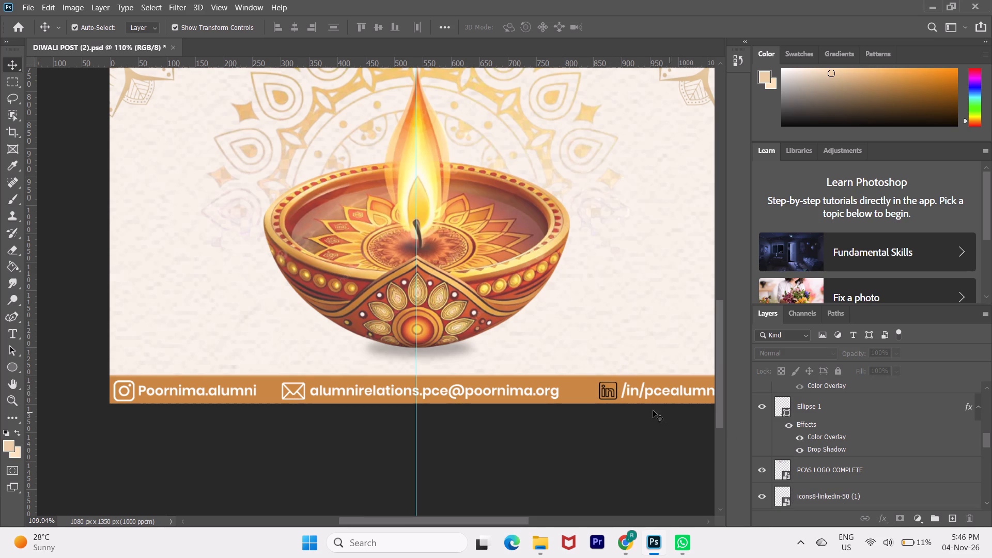
Apply a white (#ffffff) Color Overlay layer style to the LinkedIn icon in the footer.
left_click(605, 389)
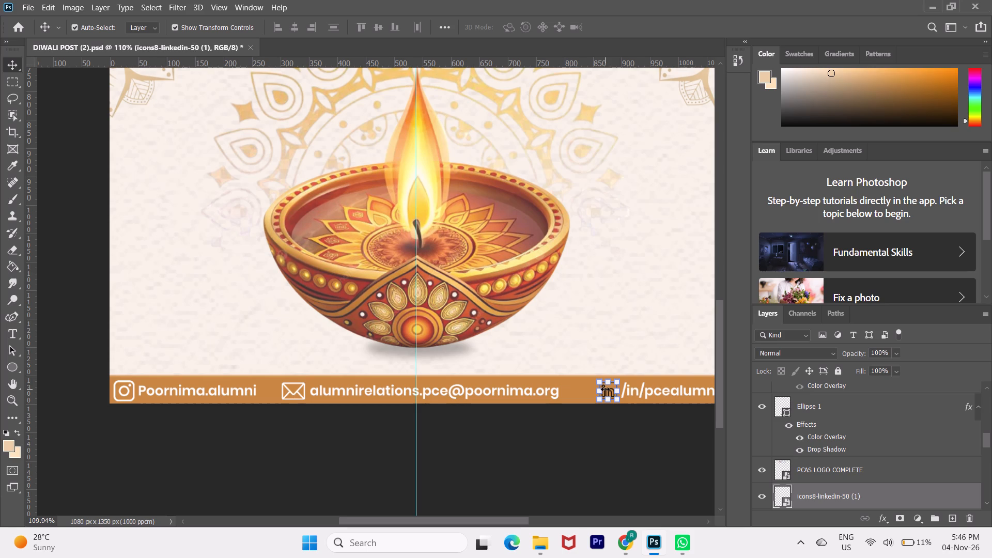
double_click(875, 489)
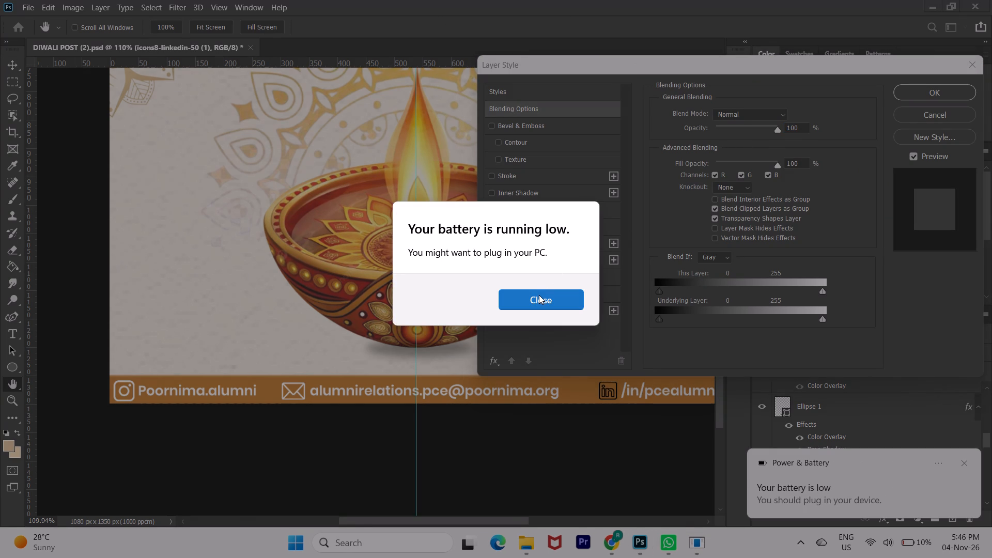
left_click(539, 295)
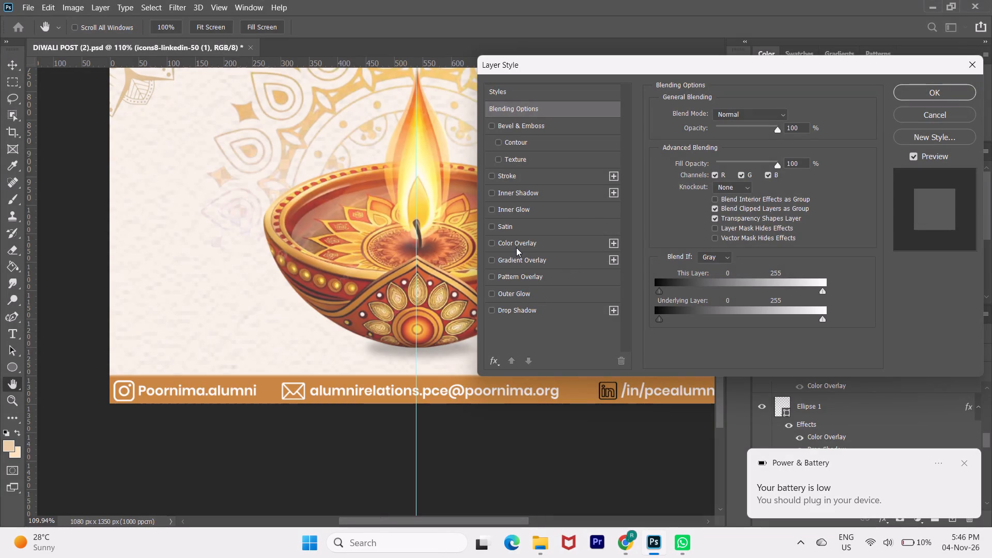
left_click(524, 242)
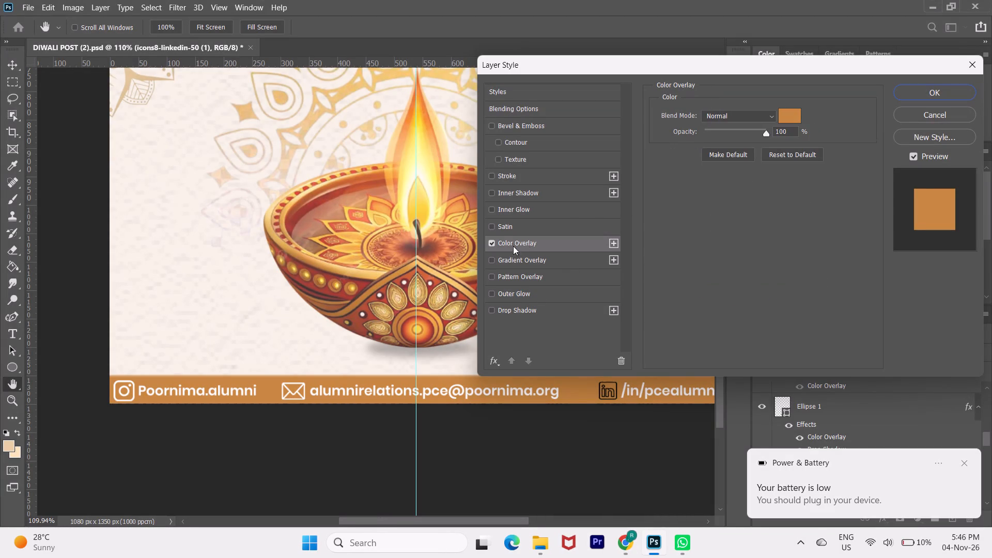
double_click(796, 116)
left_click_drag(630, 327, 493, 227)
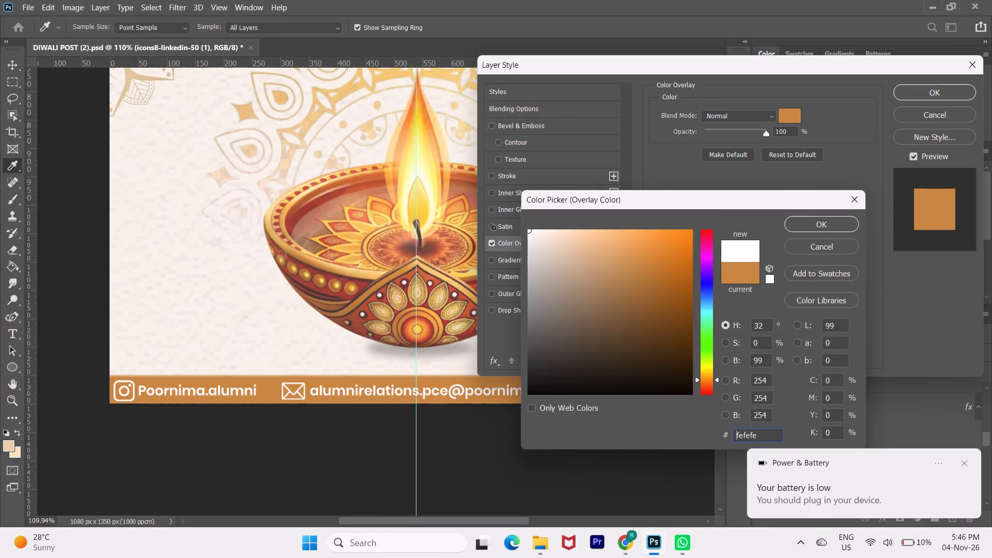
left_click_drag(493, 227, 493, 226)
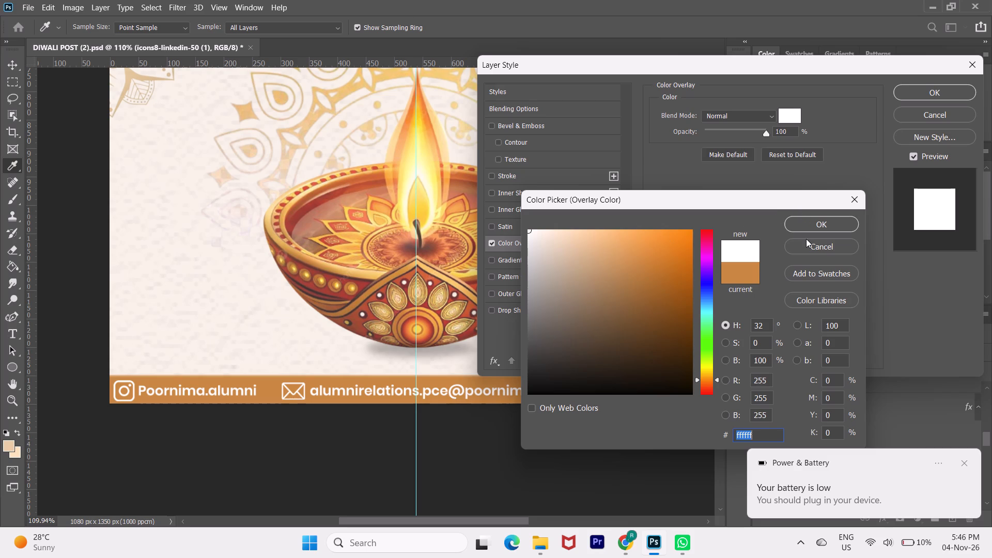
left_click(819, 220)
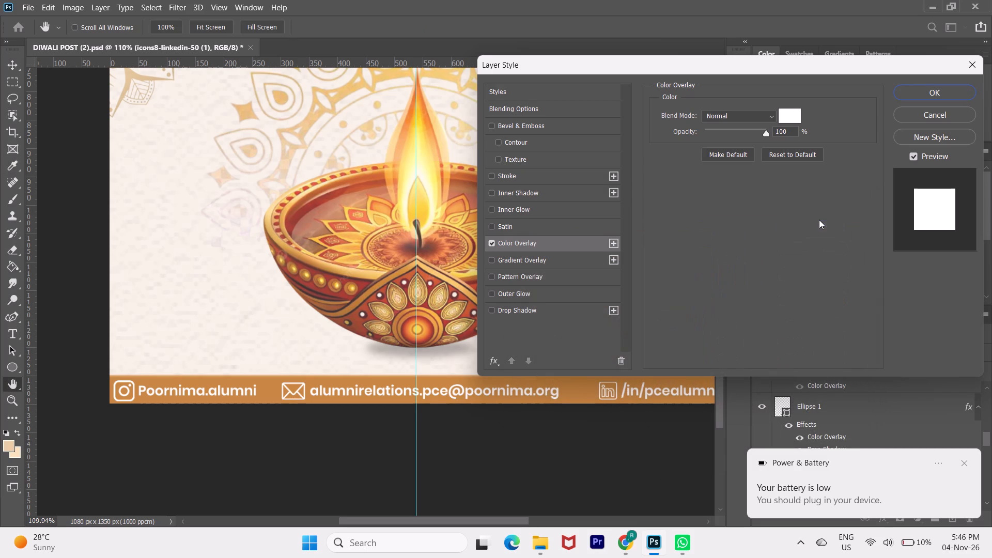
left_click(953, 96)
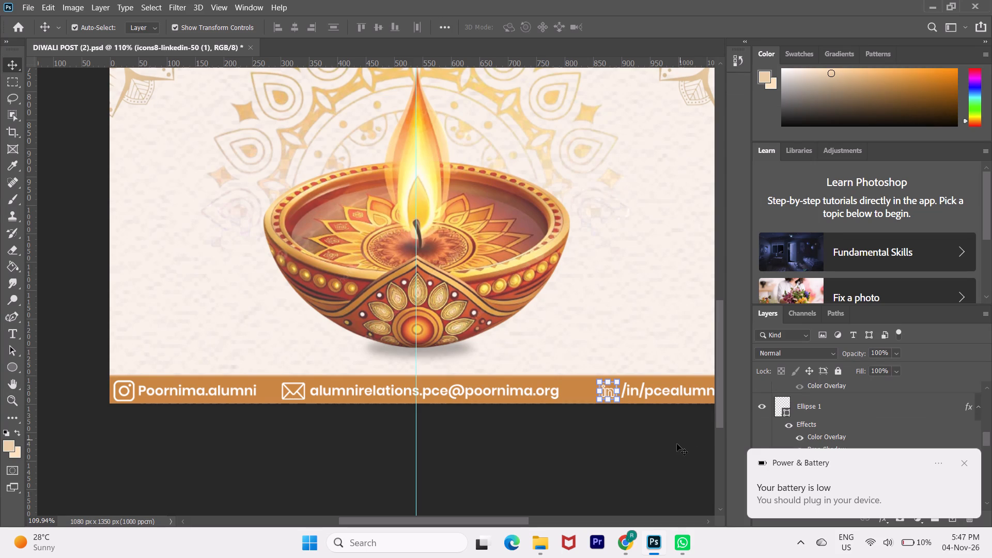
left_click(677, 444)
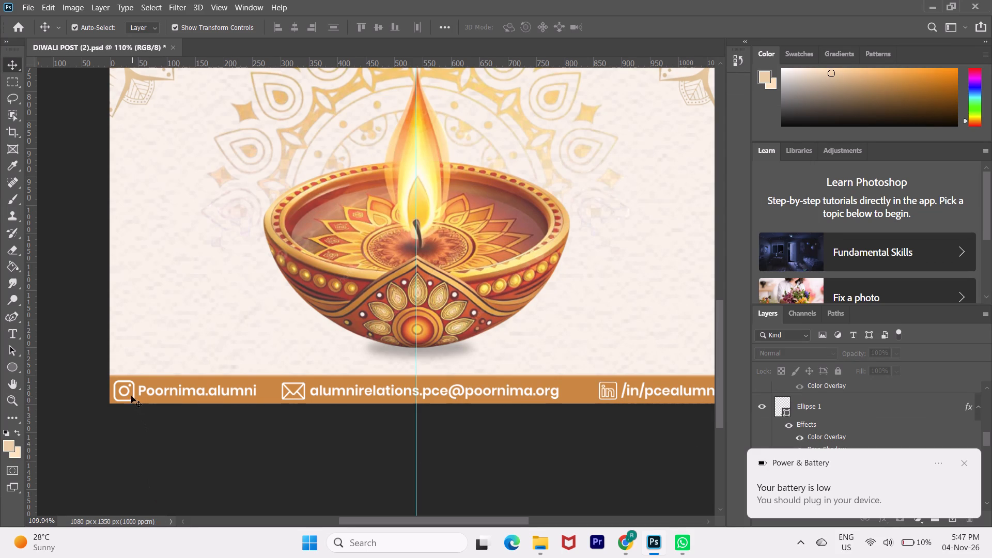
Scale the envelope icon in the footer to 0.32%, keeping its proportions.
left_click(294, 394)
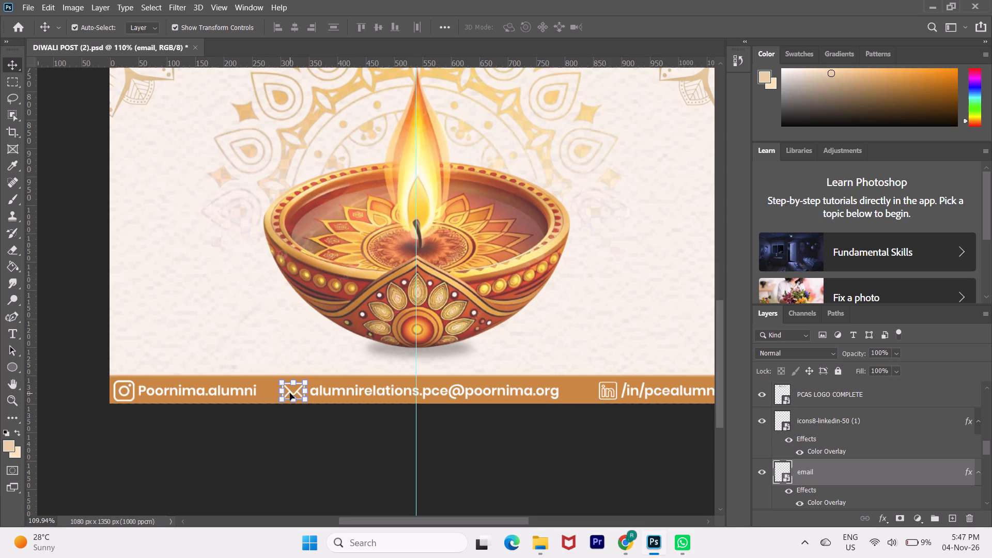
left_click(307, 382)
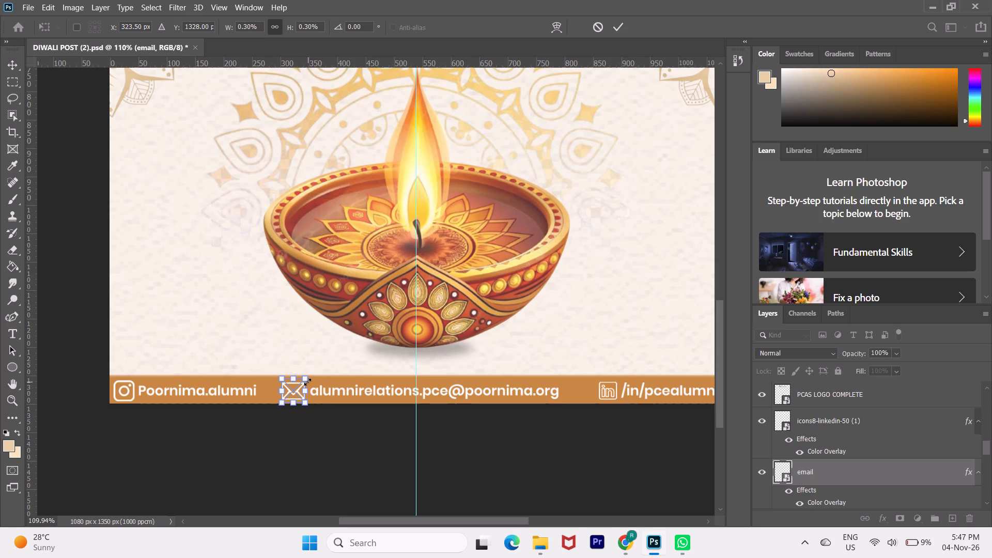
left_click(250, 24)
key("BackSpace")
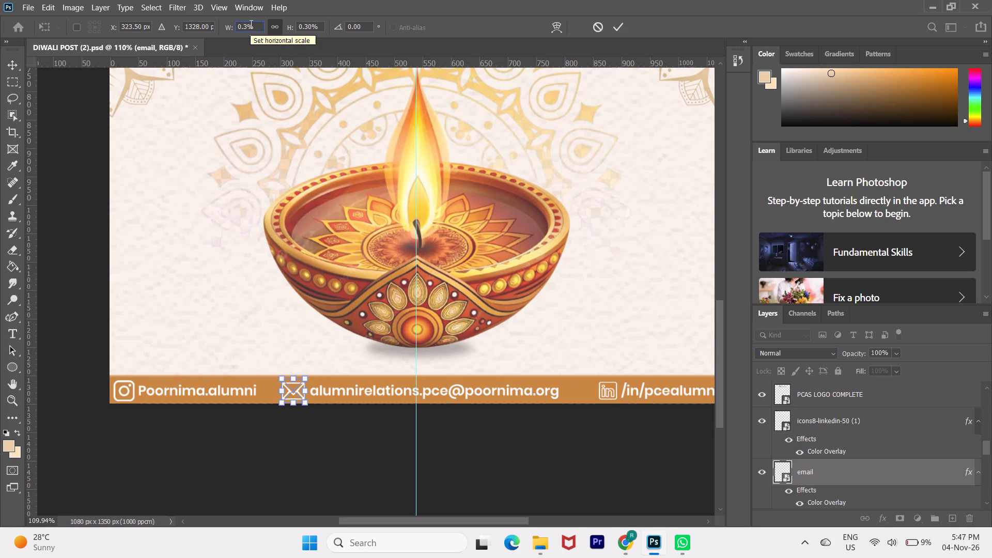
key("2")
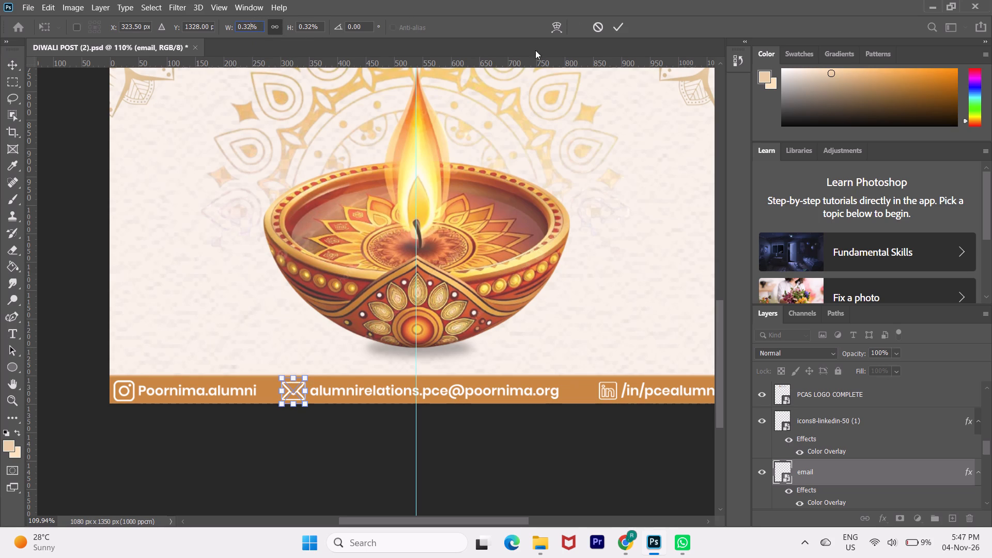
left_click(617, 30)
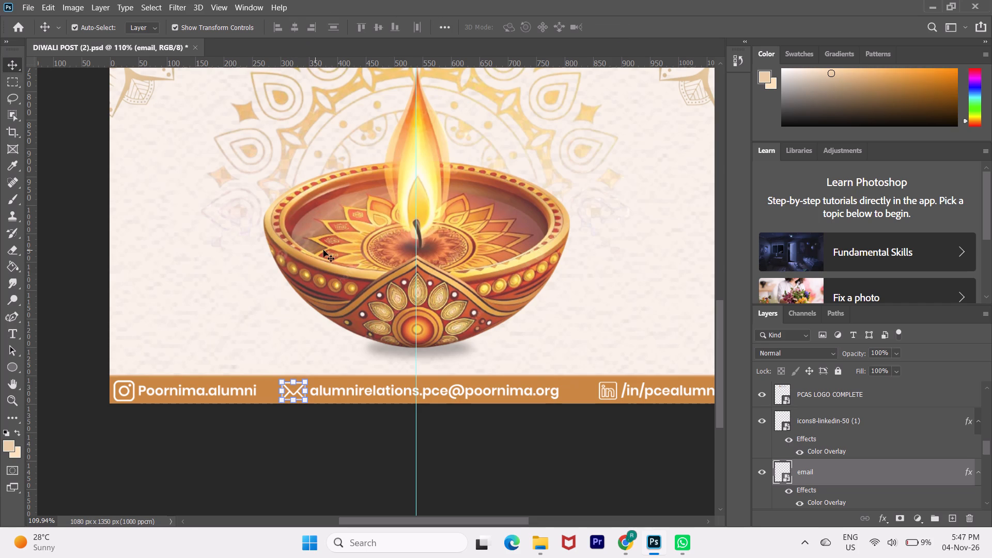
Enlarge the envelope icon in the footer to a scale of 0.34%, keeping its proportions, and deselect it.
left_click(302, 385)
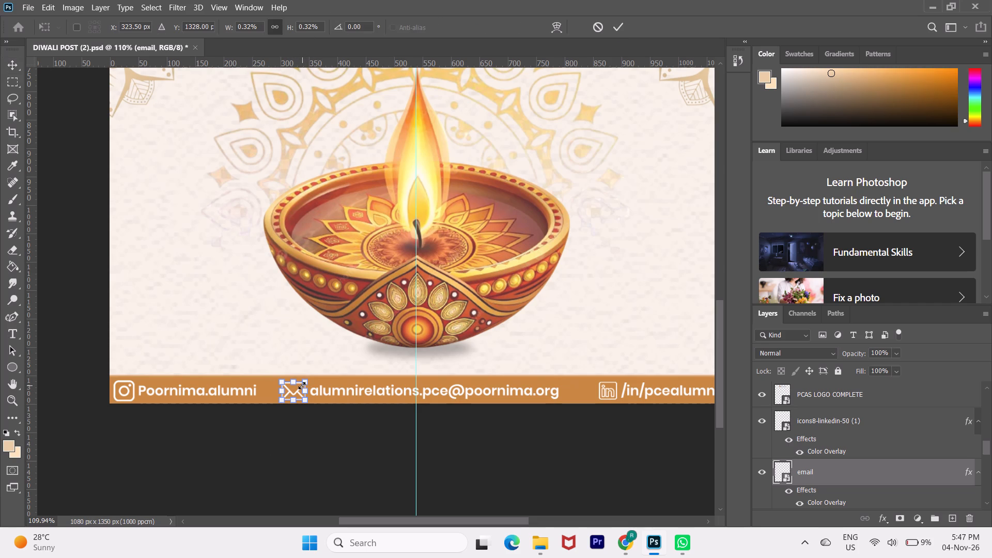
left_click(251, 29)
key("BackSpace")
key("BackSpace")
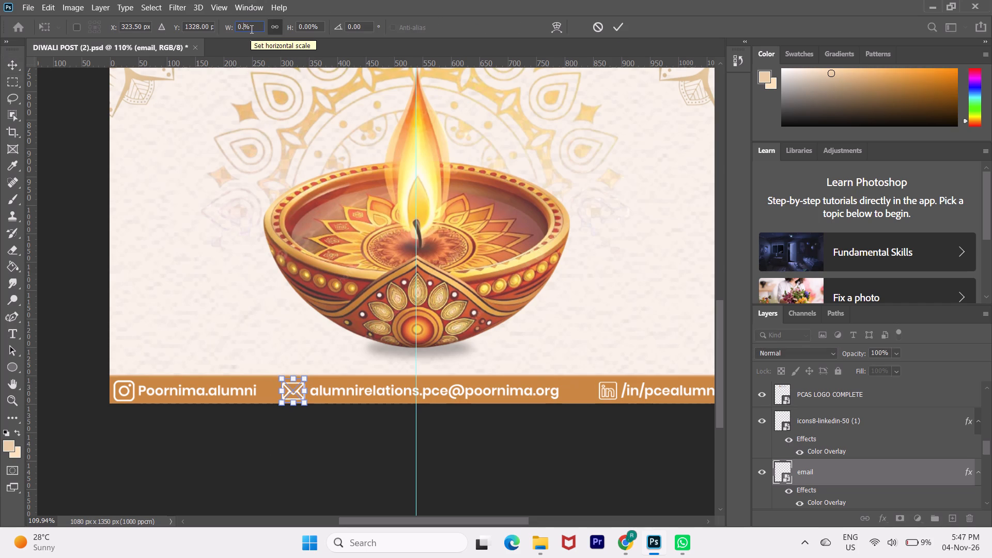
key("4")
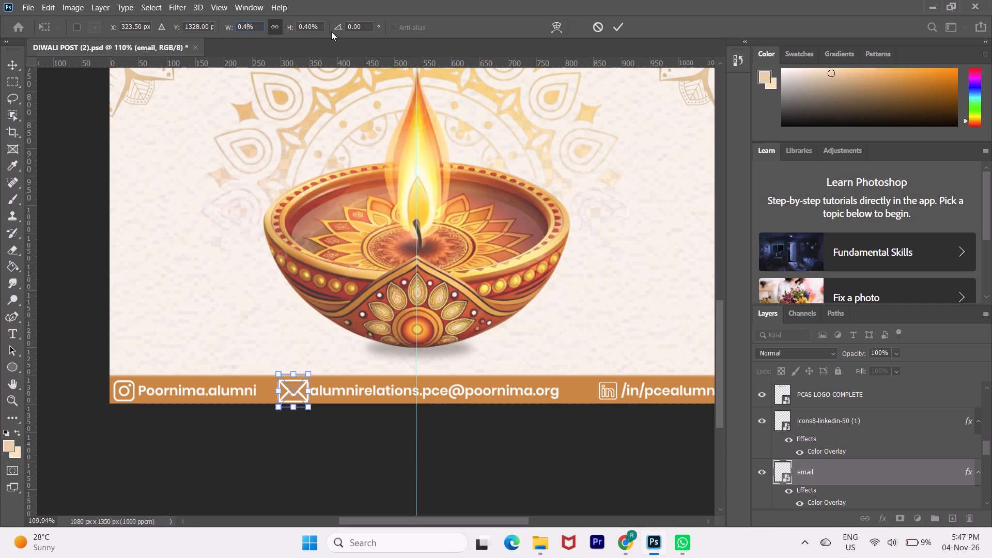
key("BackSpace")
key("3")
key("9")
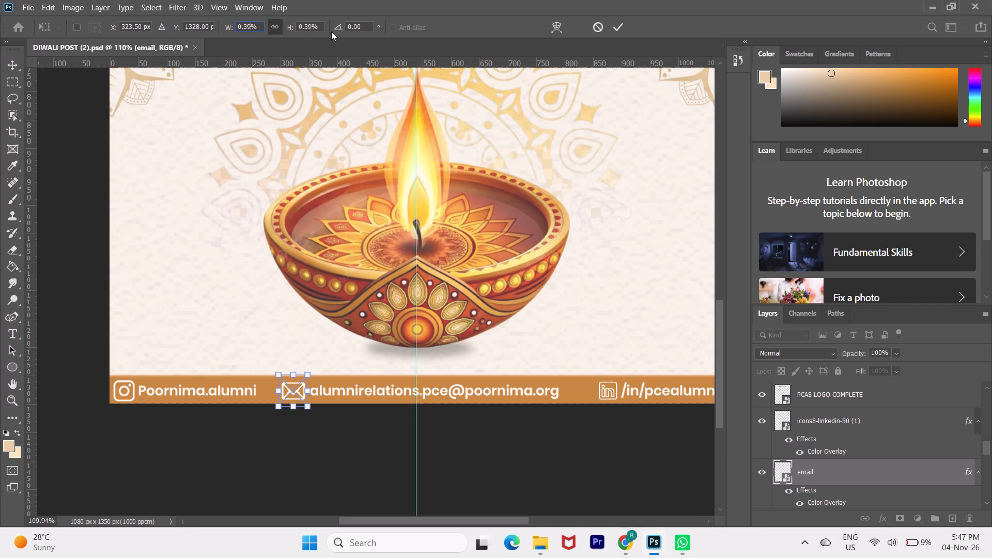
key("BackSpace")
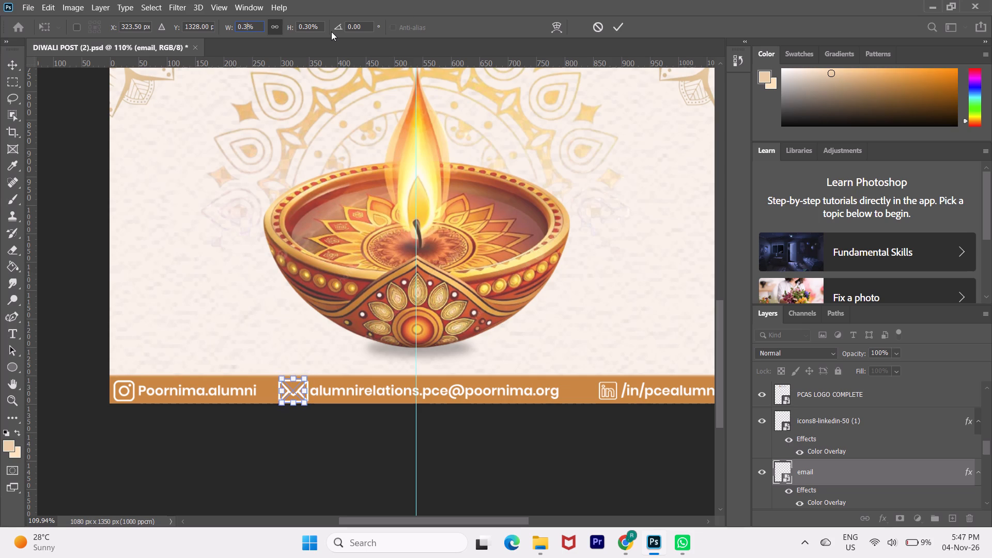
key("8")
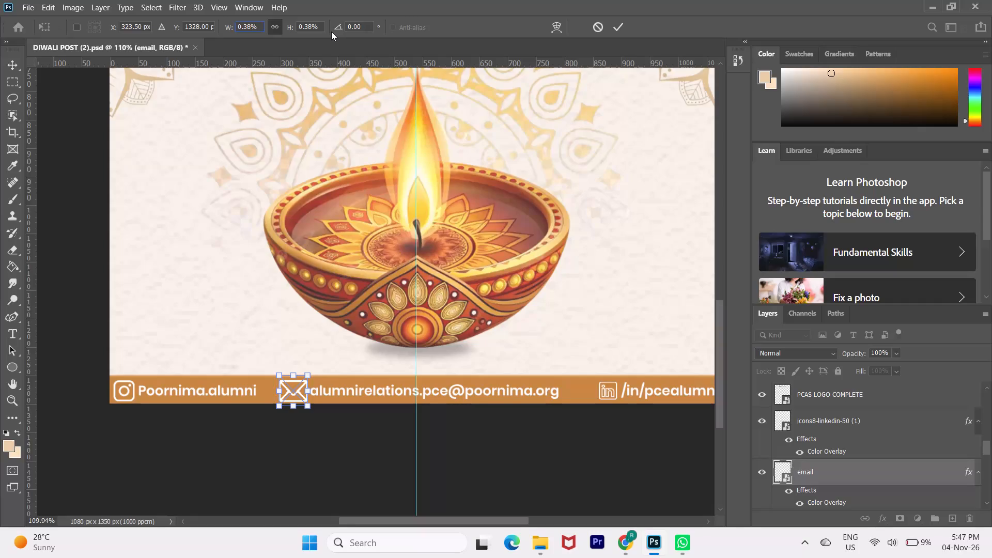
key("BackSpace")
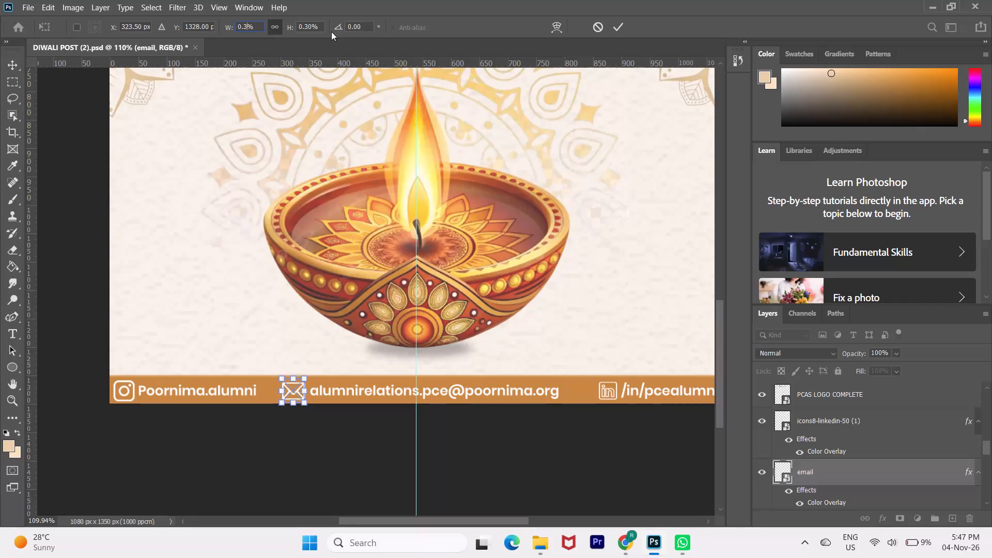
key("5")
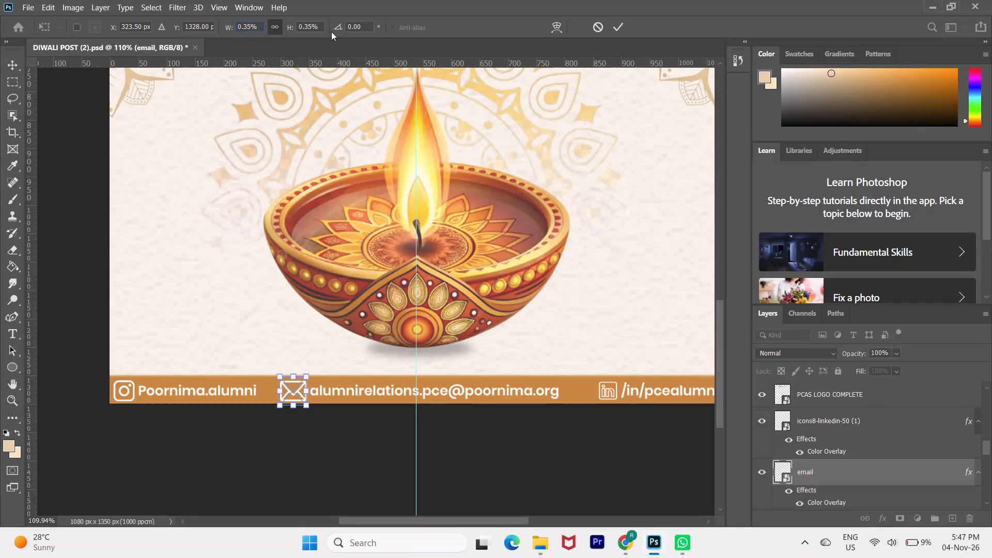
key("BackSpace")
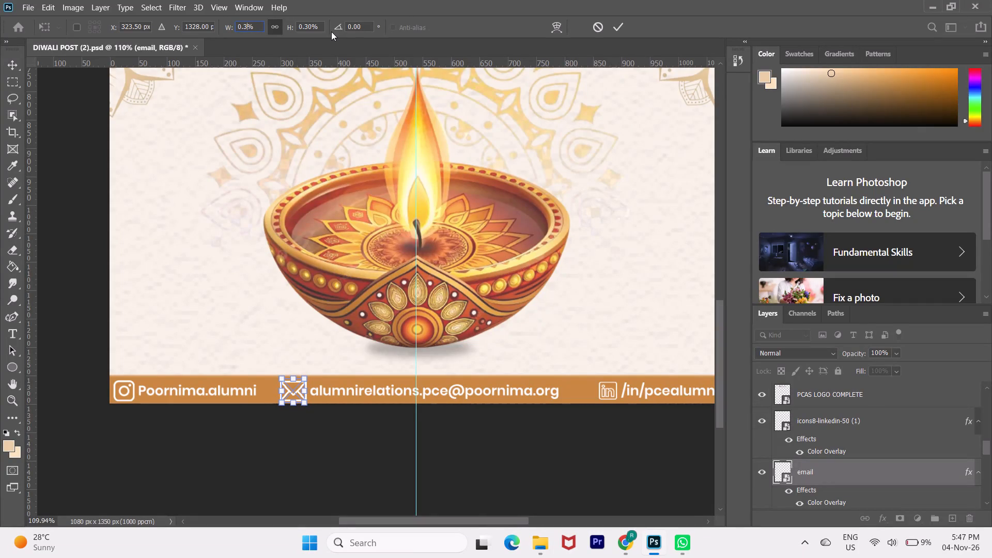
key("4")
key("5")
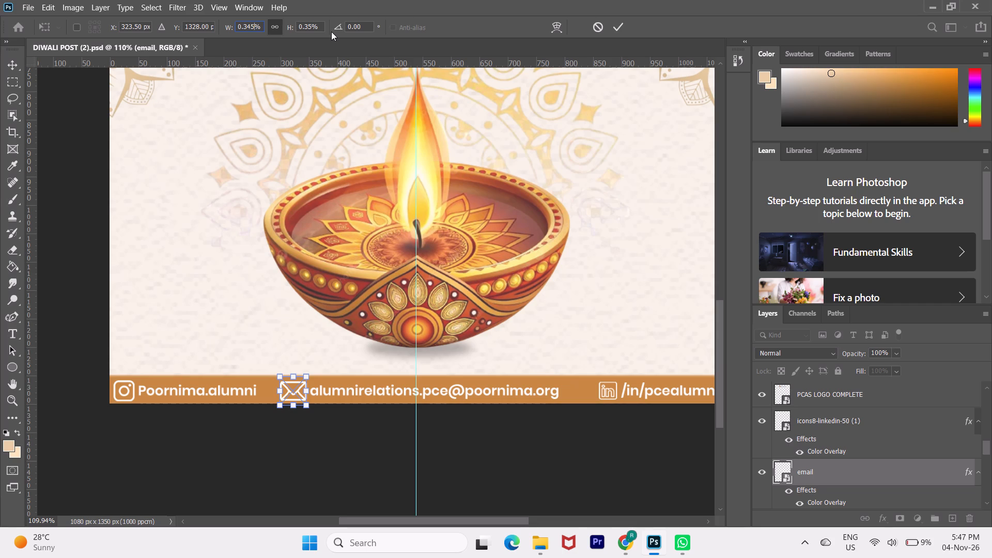
key("BackSpace")
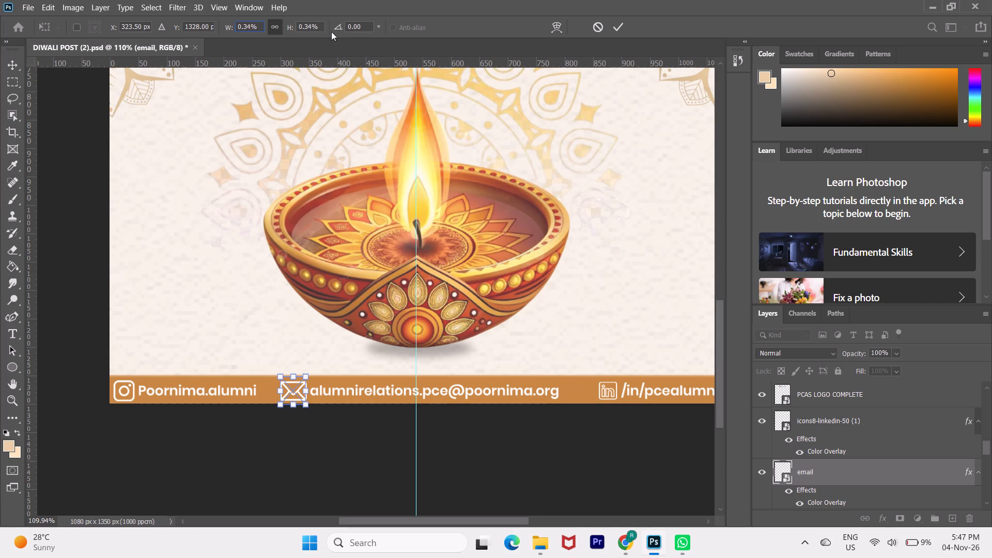
left_click(615, 28)
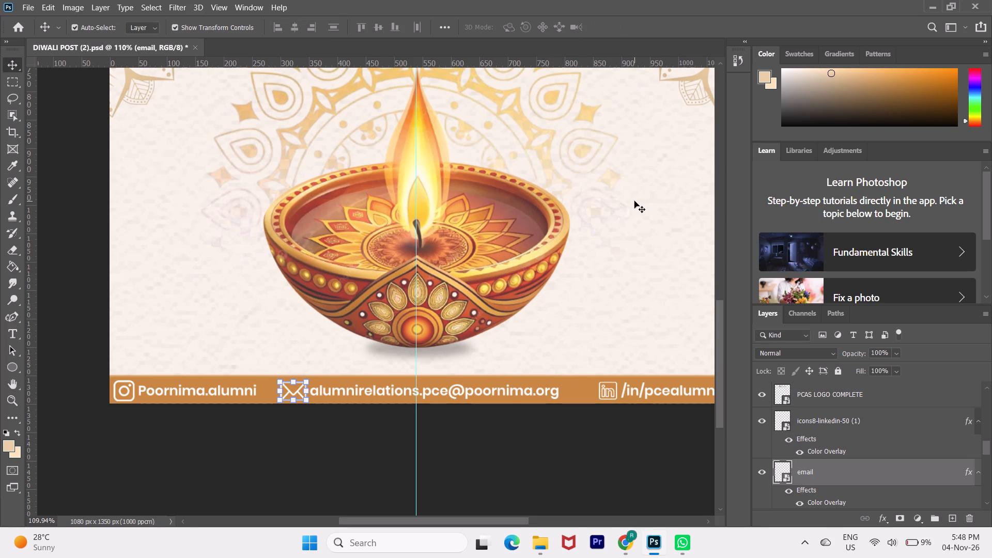
left_click(634, 201)
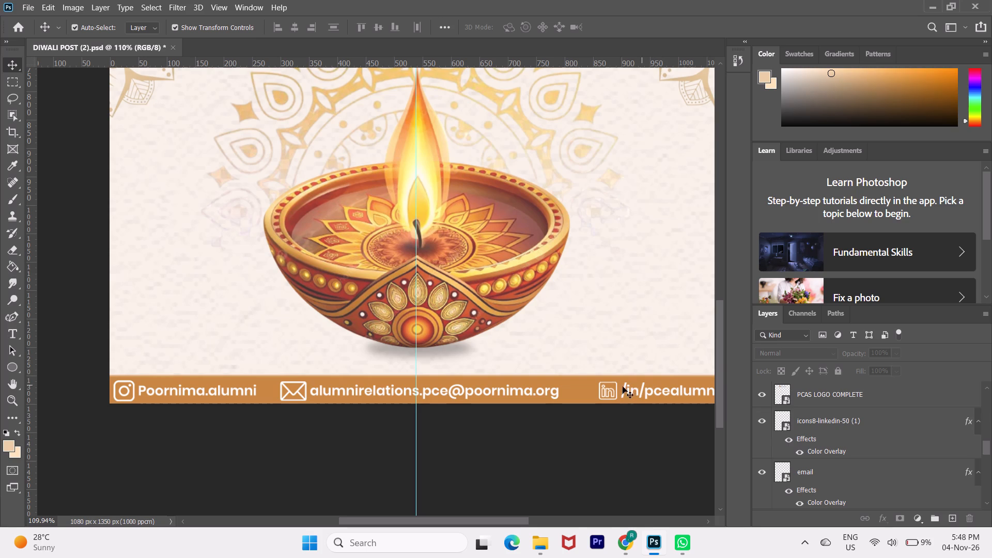
Enlarge the LinkedIn icon in the footer to a scale of 2.5%, keeping its proportions.
left_click(612, 389)
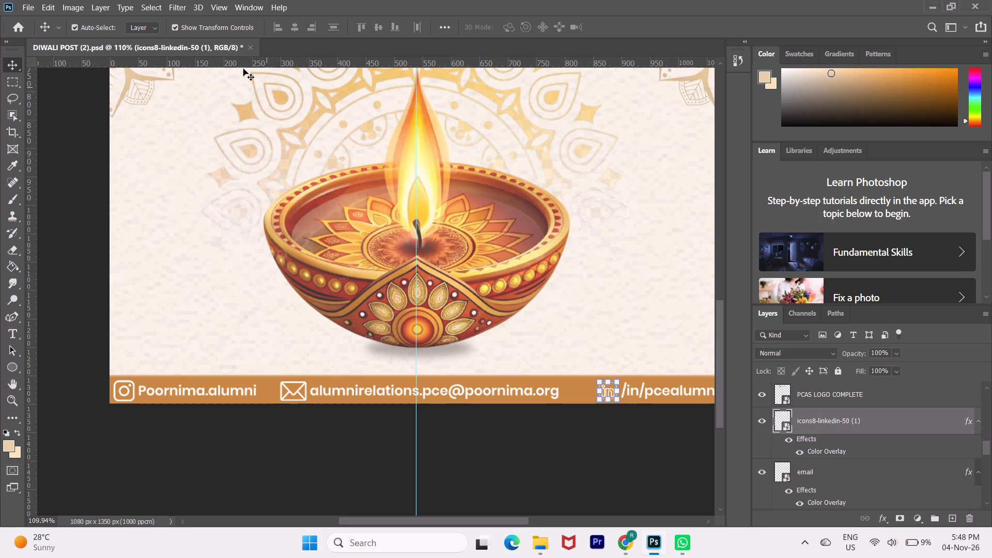
left_click(614, 393)
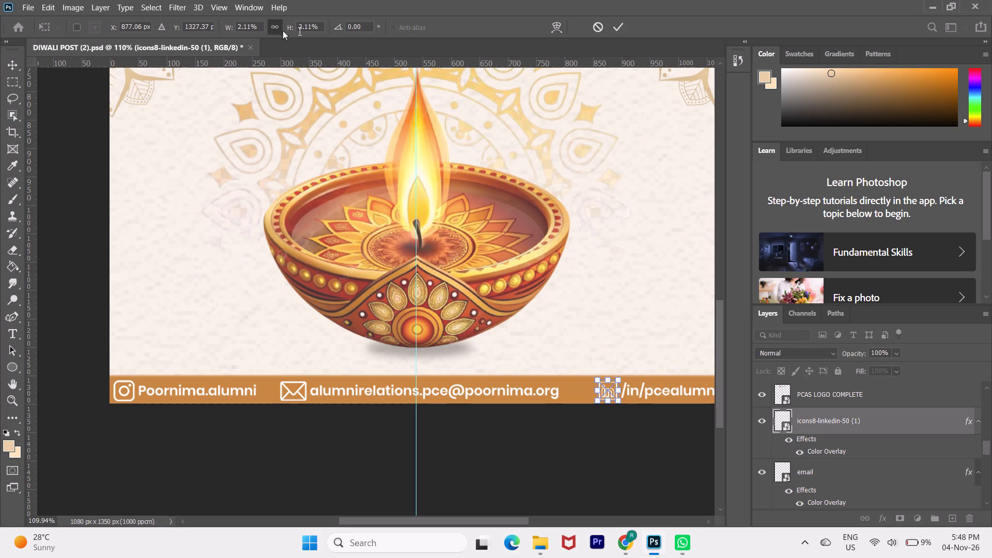
left_click(247, 26)
key("Right")
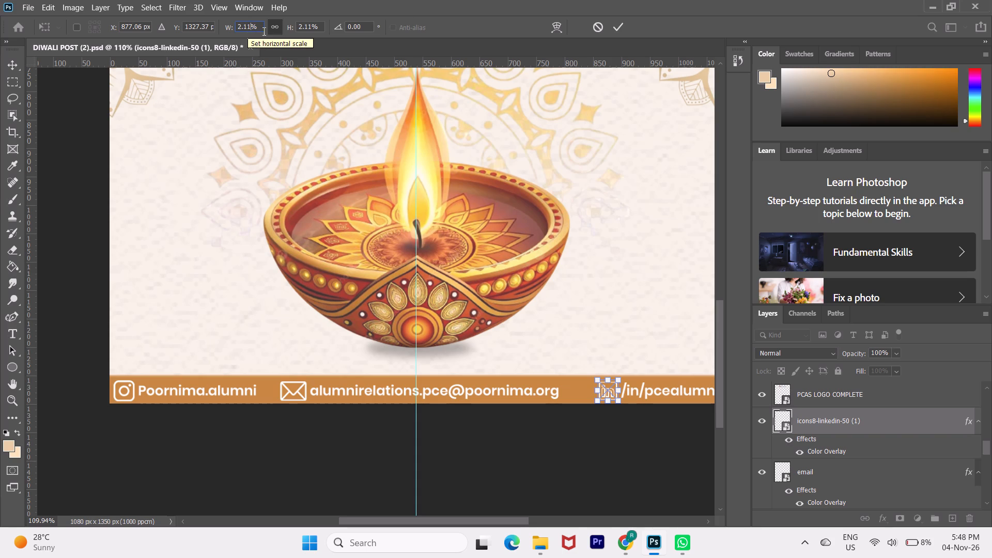
key("BackSpace")
key("BackSpace")
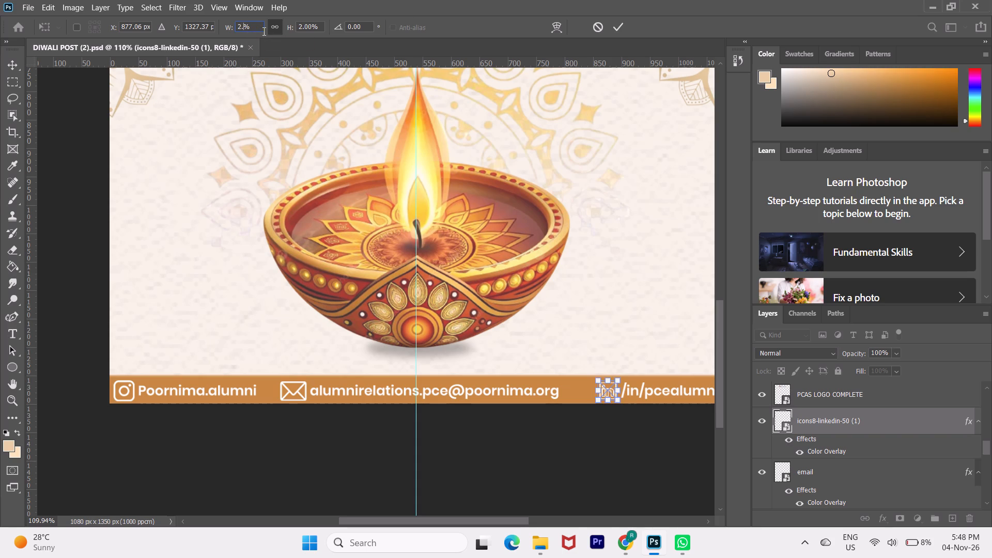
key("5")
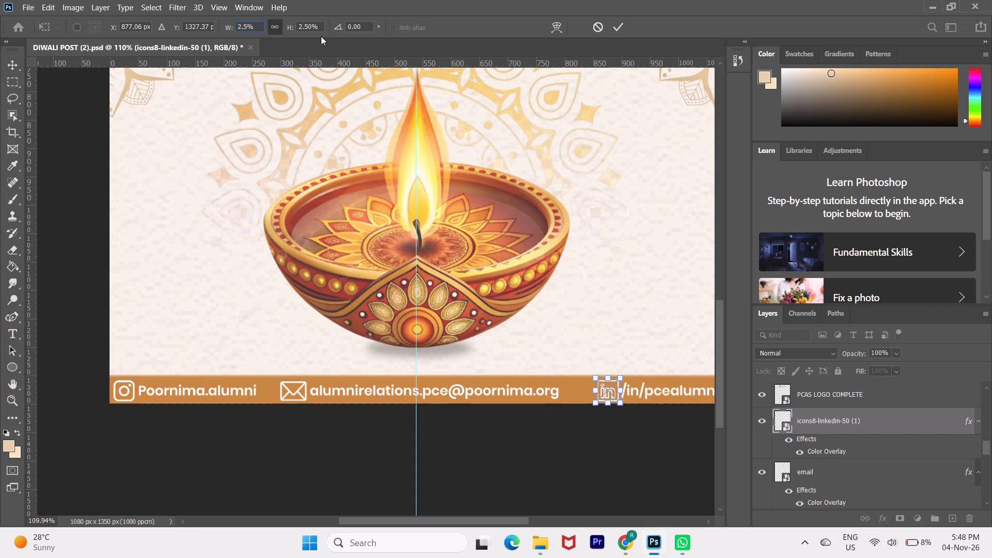
Scale the LinkedIn icon beside /in/pcealumni to 2.37%, keeping its proportions, and deselect it.
key("BackSpace")
key("4")
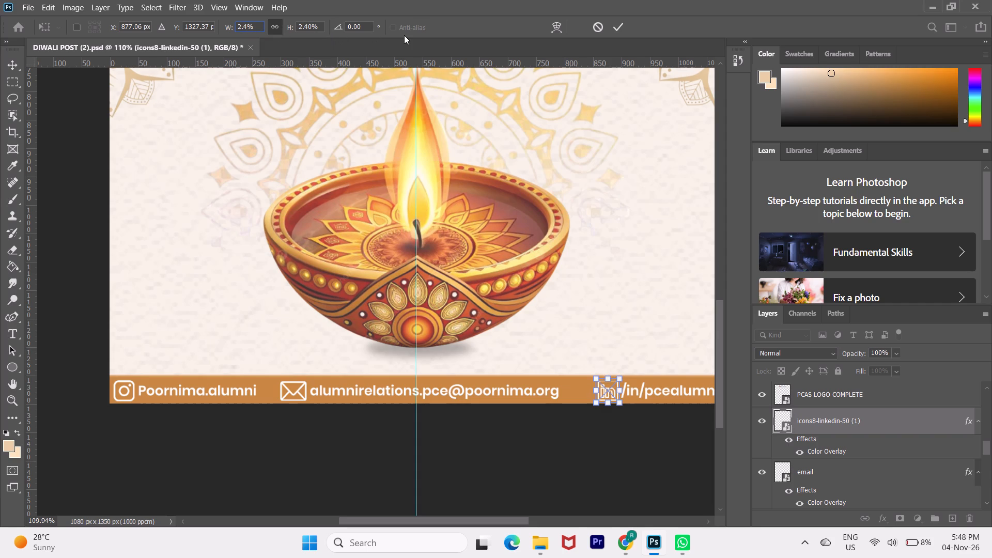
key("BackSpace")
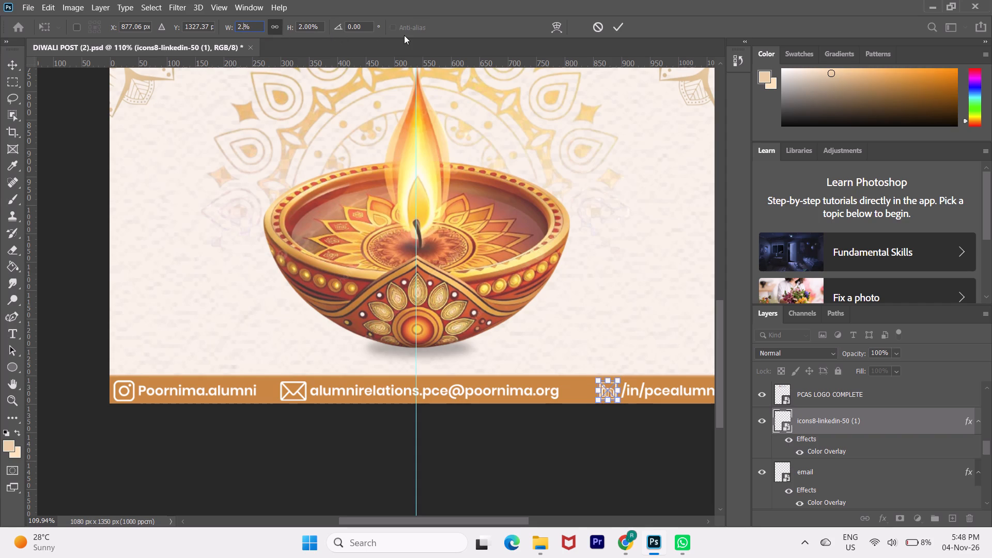
key("3")
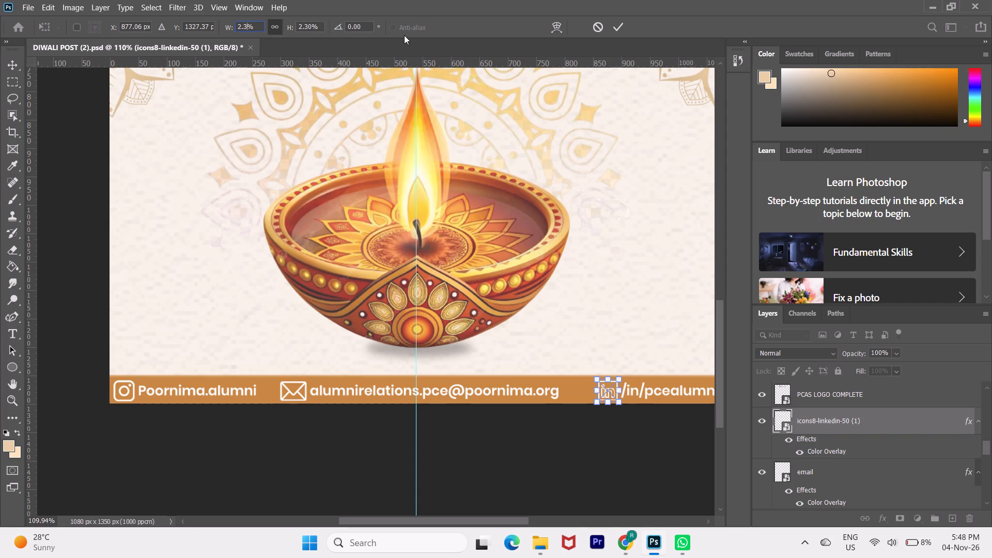
key("7")
left_click(621, 25)
left_click(657, 154)
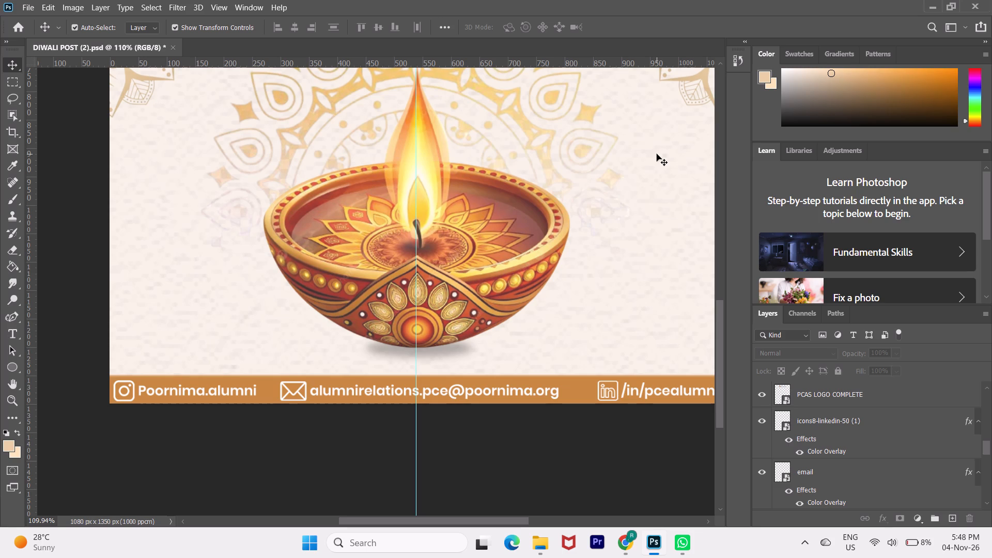
Check the whole Diwali poster and save the document under its existing name.
scroll(657, 154, "up", 1, "alt")
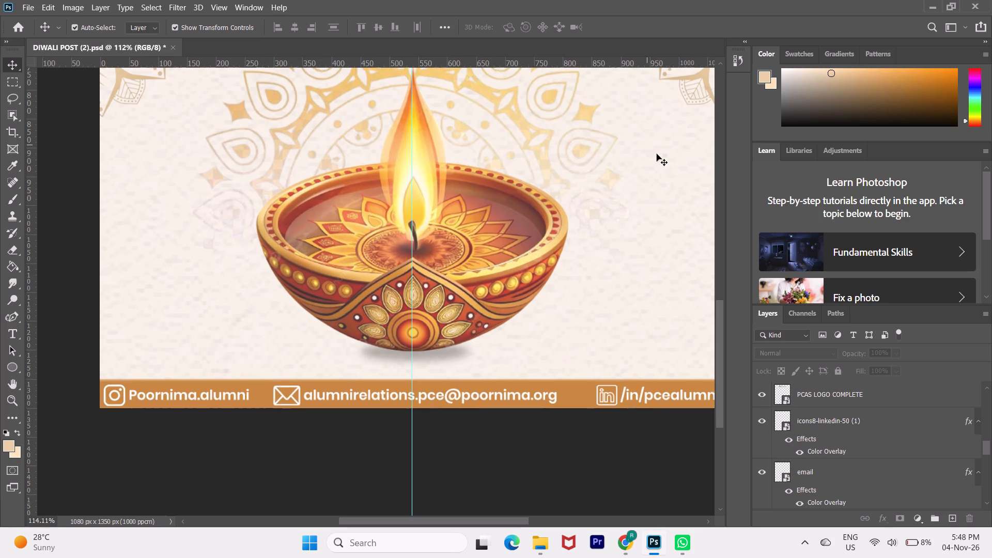
scroll(657, 154, "down", 2, "alt")
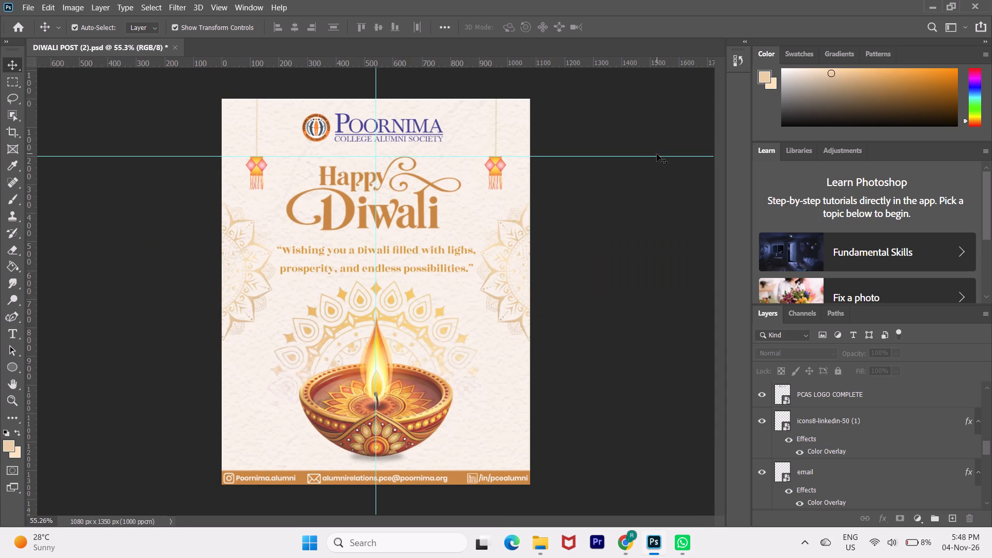
left_click(656, 219)
key("ctrl+s")
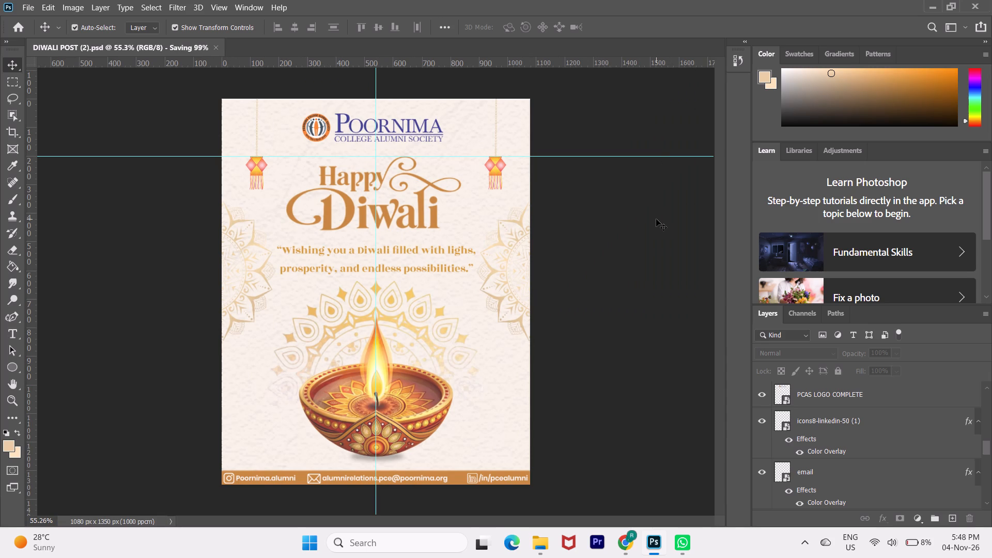
Minimize Photoshop and close the Chrome browser and the File Explorer Downloads window.
left_click(928, 2)
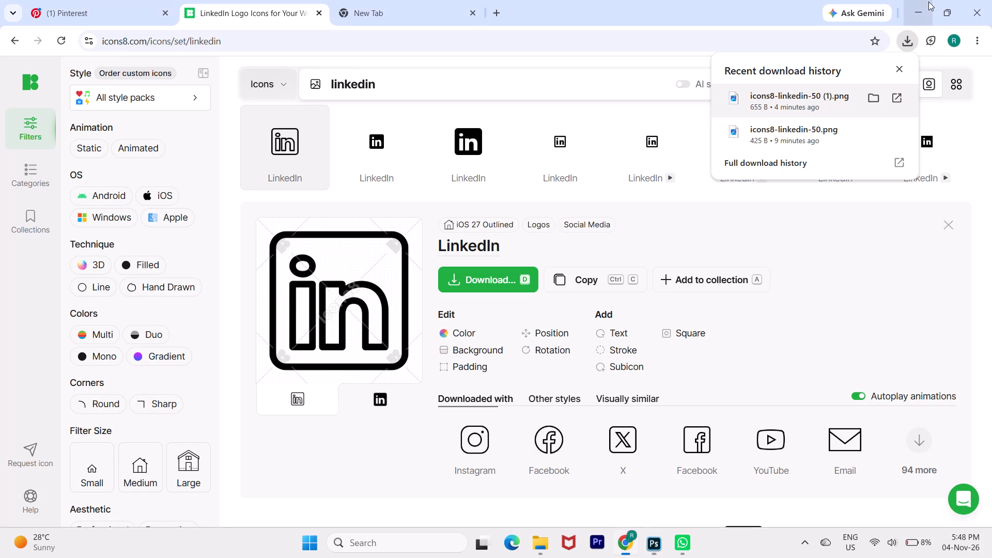
left_click(991, 0)
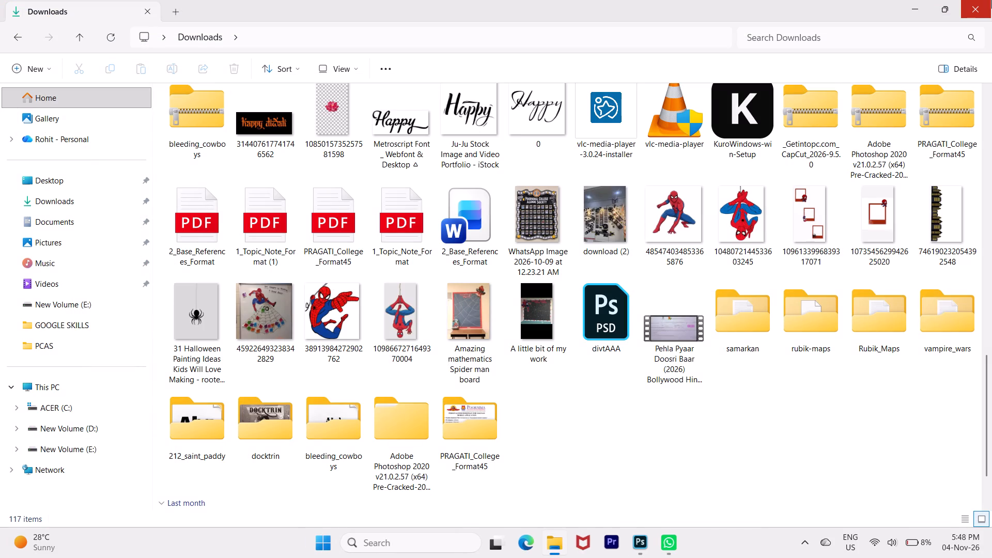
double_click(991, 0)
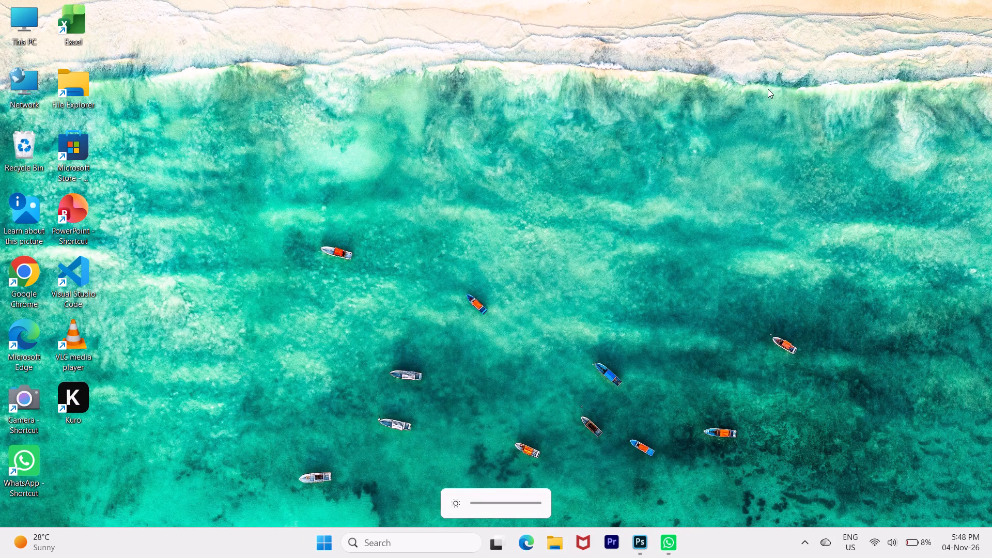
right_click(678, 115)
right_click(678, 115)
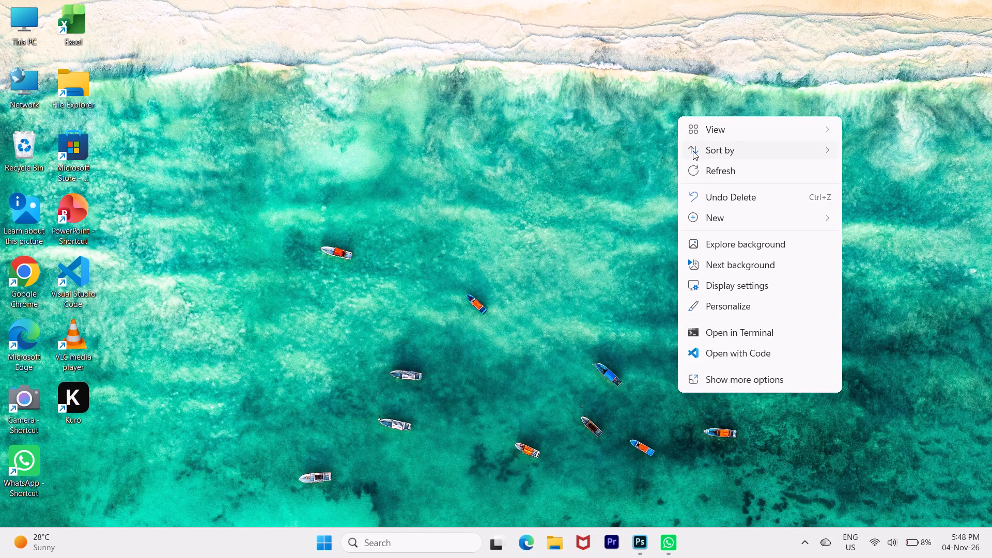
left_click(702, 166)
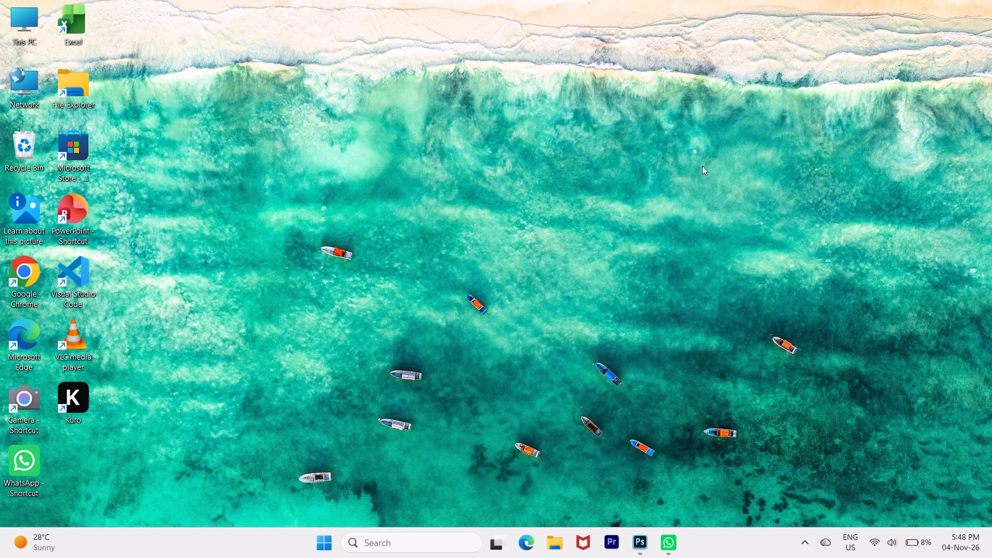